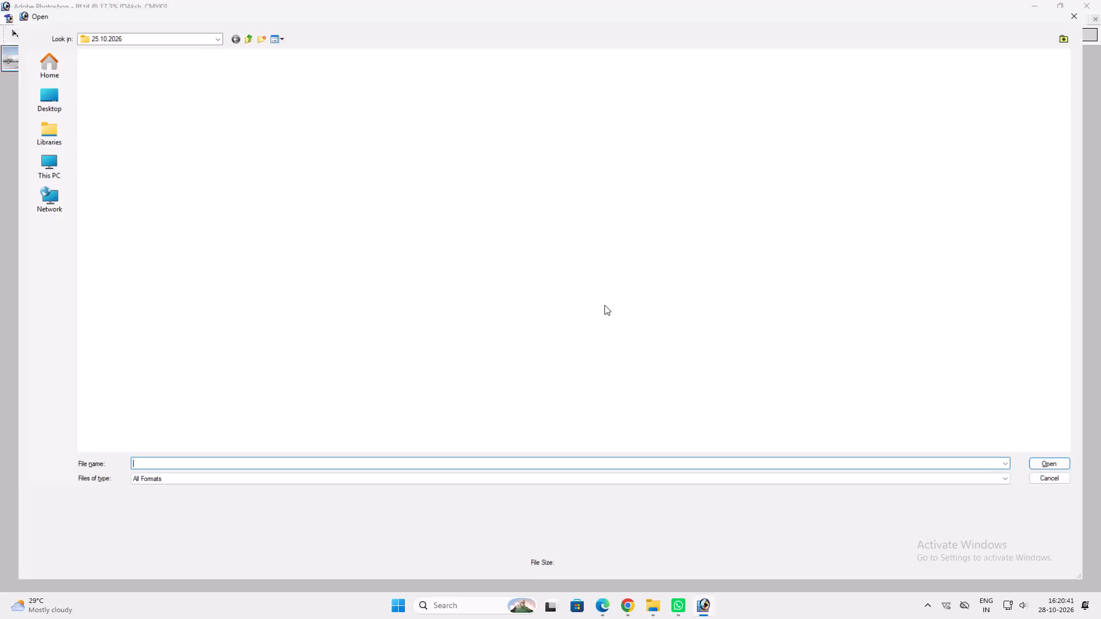
Open Pariwar Mobile 7x5= 2 pic D Star from the pariwar Mobile folder inside october's 28.10.2026 folder.
{"action": "left_click", "coordinate": [37, 166]}
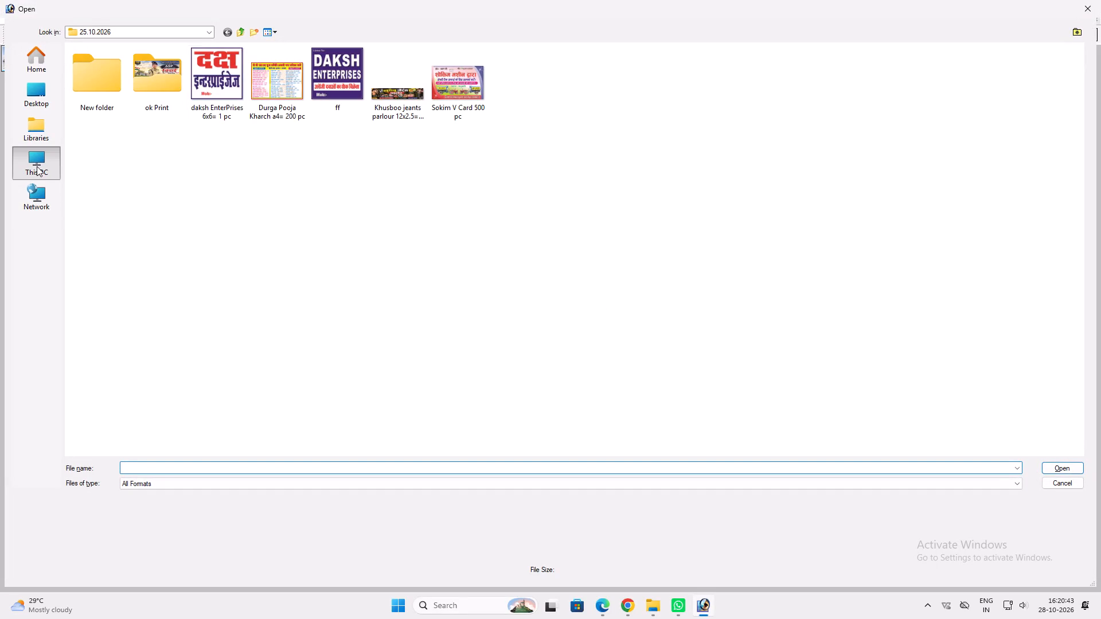
{"action": "double_click", "coordinate": [759, 76]}
{"action": "double_click", "coordinate": [171, 100]}
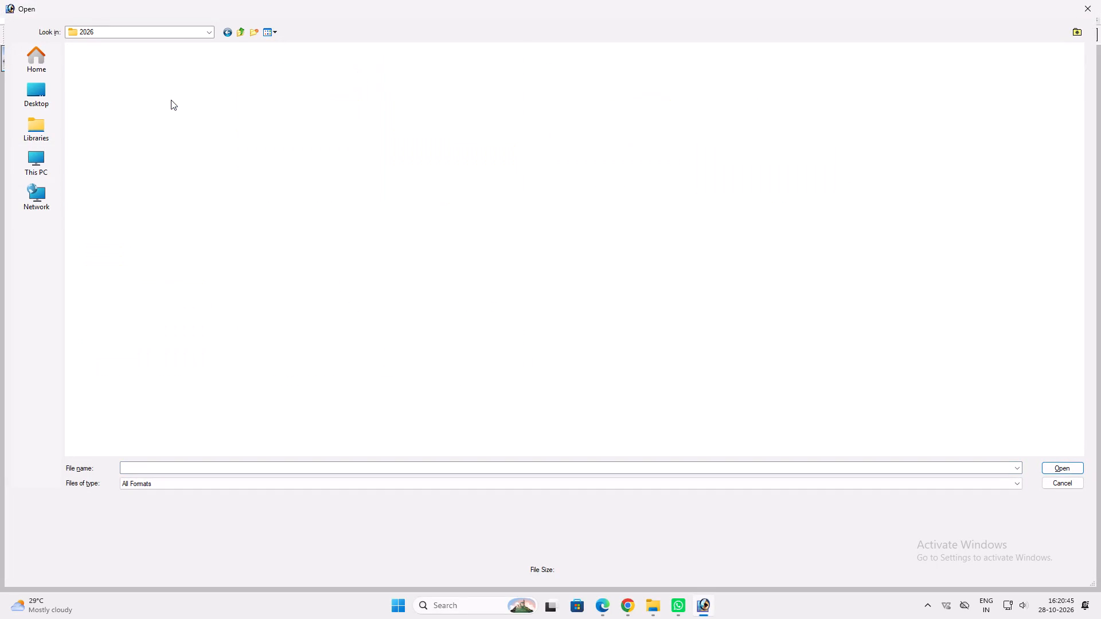
{"action": "double_click", "coordinate": [661, 85]}
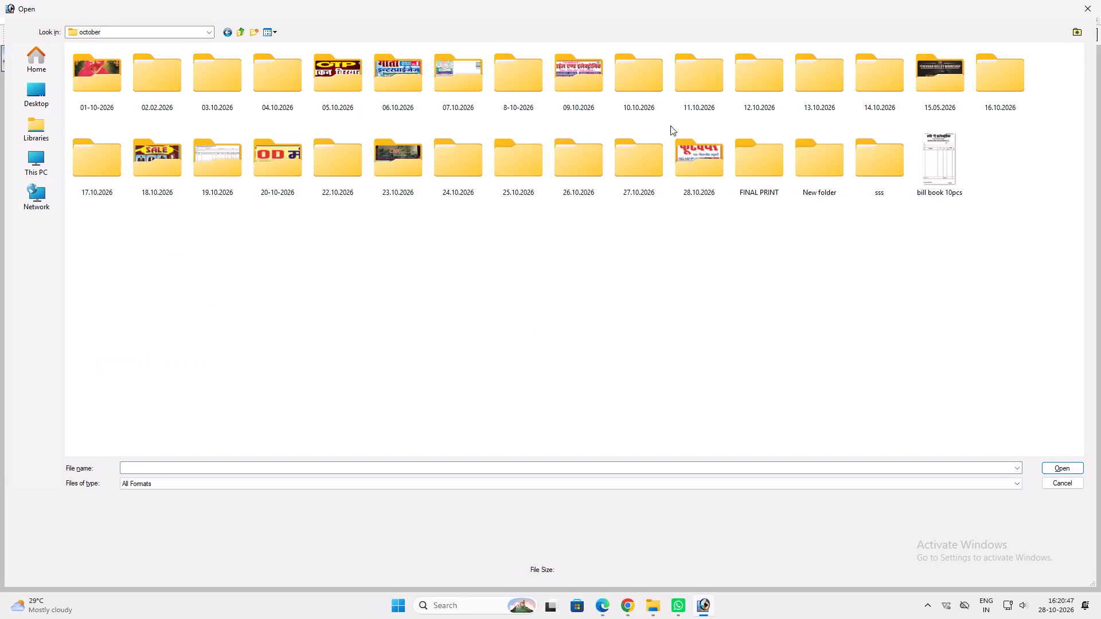
{"action": "double_click", "coordinate": [701, 175]}
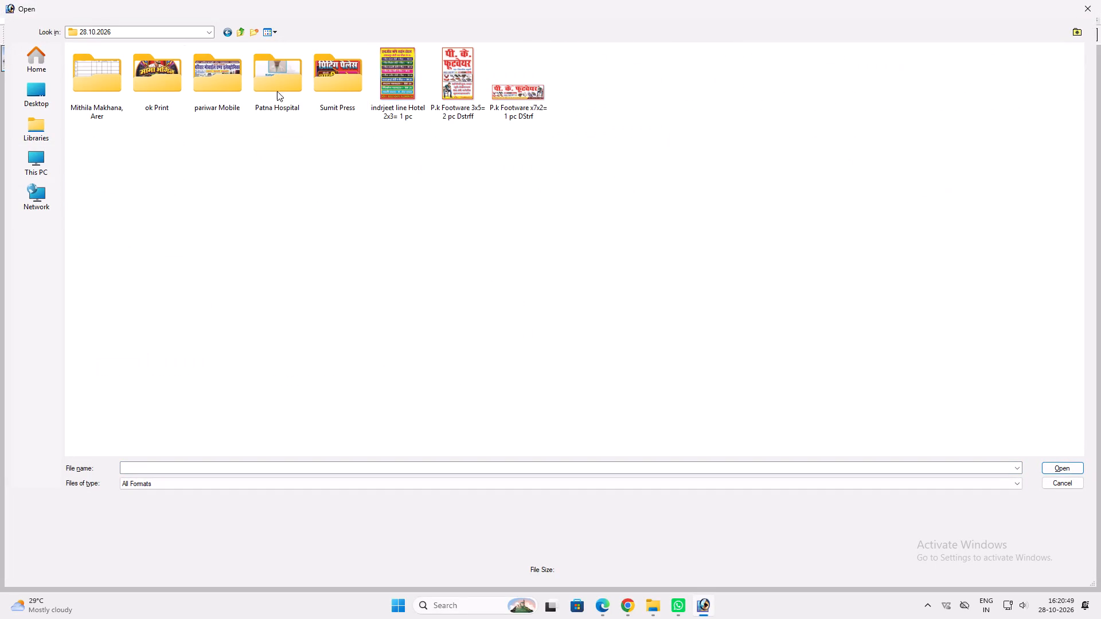
{"action": "double_click", "coordinate": [216, 80]}
{"action": "left_click", "coordinate": [317, 91]}
{"action": "key", "text": "Return"}
{"action": "key", "text": "space"}
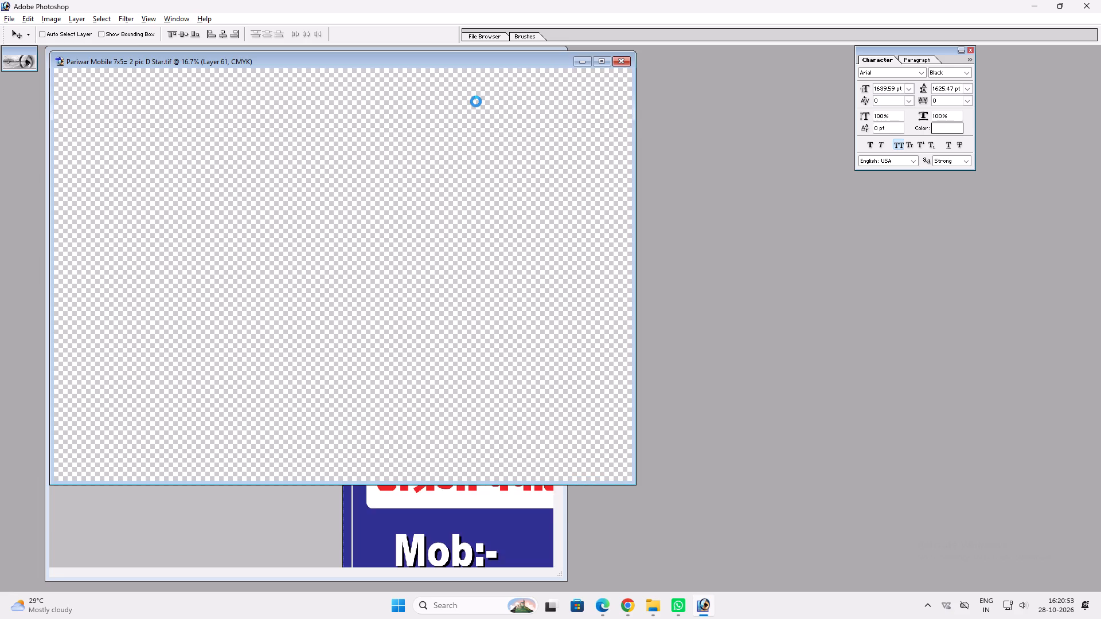
Delete the layer with the round portrait photo beside the banner's main title.
{"action": "right_click", "coordinate": [124, 128]}
{"action": "left_click", "coordinate": [149, 133]}
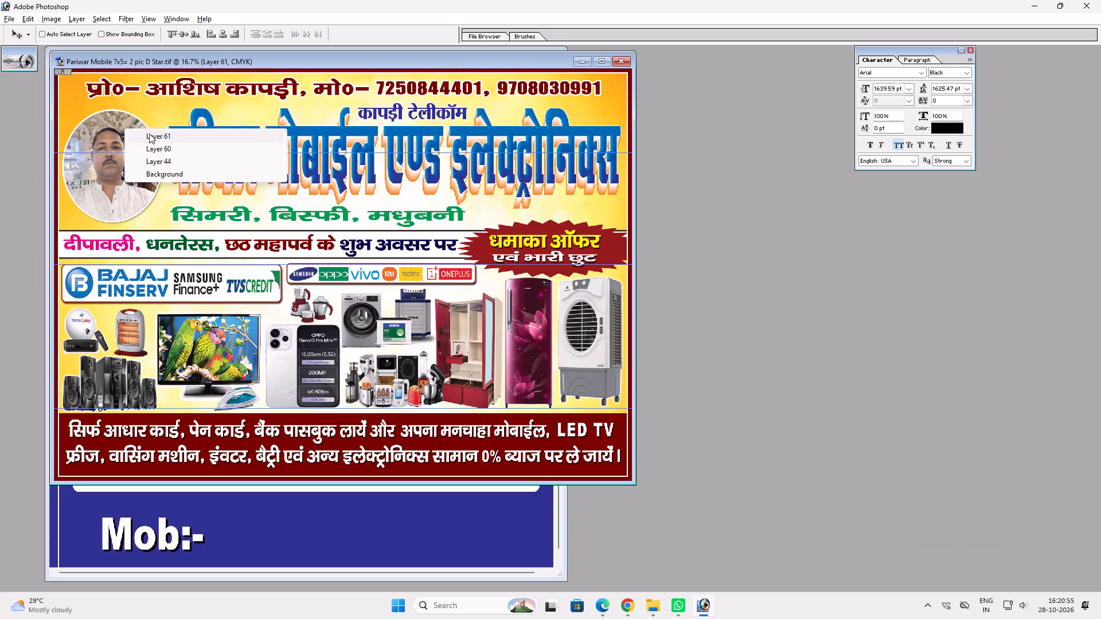
{"action": "left_click_drag", "start_coordinate": [149, 134], "coordinate": [134, 97]}
{"action": "key", "text": "ctrl+z"}
{"action": "key", "text": "ctrl+e"}
{"action": "key", "text": "alt+l"}
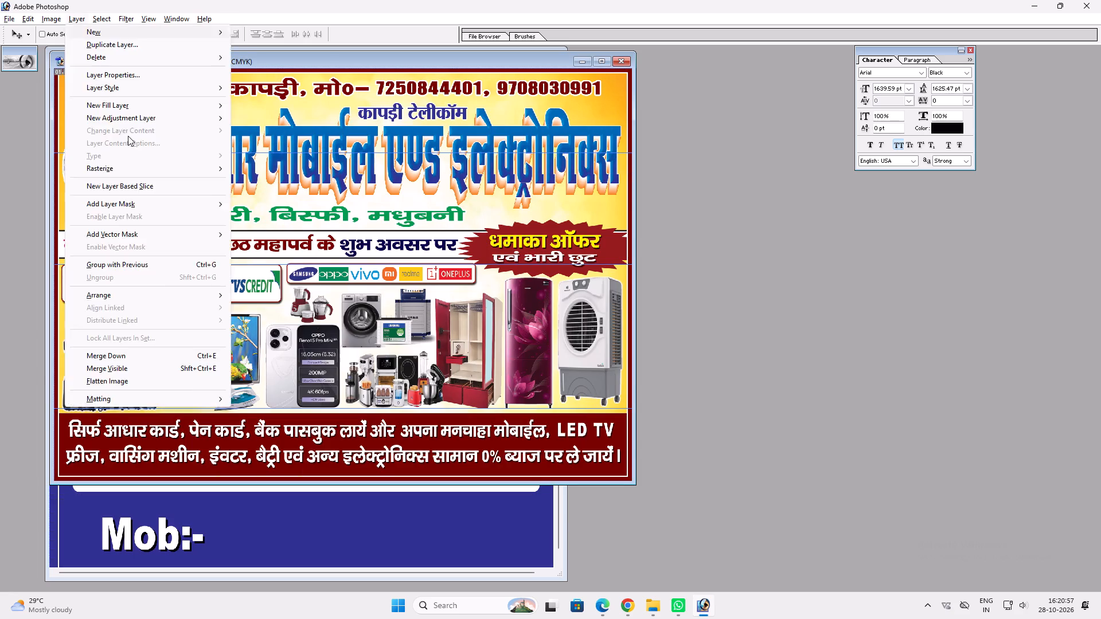
{"action": "key", "text": "alt+l"}
{"action": "key", "text": "alt+l"}
Stretch the main title परिवार मोबाईल एण्ड इलेक्ट्रोनिक्स toward the left border to fill the space freed by the portrait.
{"action": "left_click", "coordinate": [197, 132], "text": "ctrl"}
{"action": "left_click_drag", "start_coordinate": [197, 132], "coordinate": [205, 132]}
{"action": "key", "text": "ctrl+z"}
{"action": "key", "text": "ctrl+t"}
{"action": "left_click_drag", "start_coordinate": [167, 142], "coordinate": [71, 132], "text": "shift"}
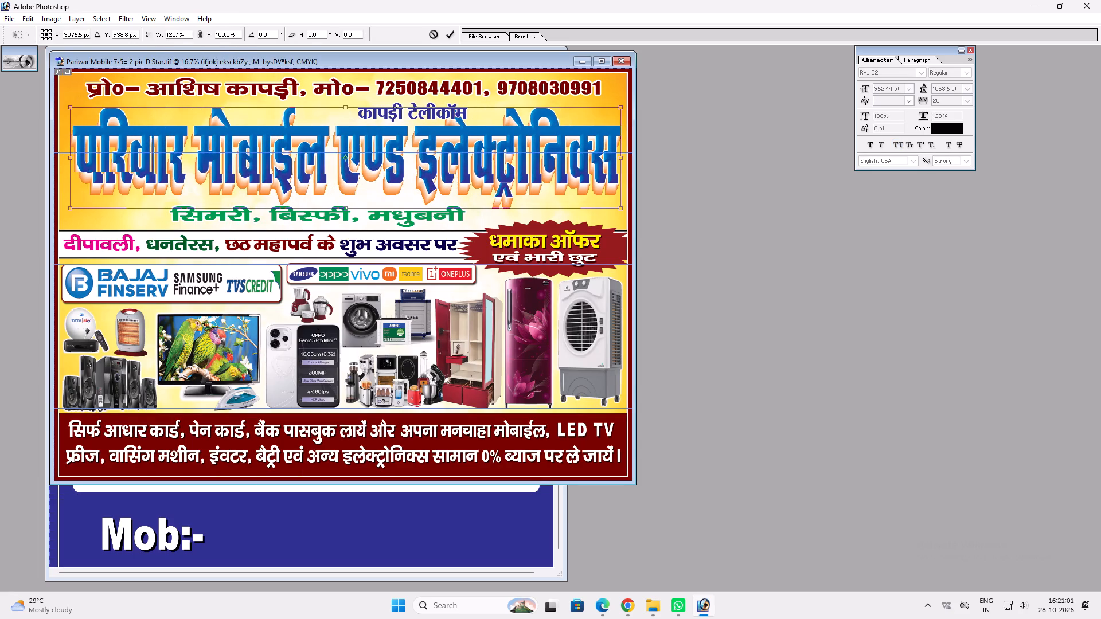
{"action": "left_click_drag", "start_coordinate": [71, 132], "coordinate": [65, 131], "text": "shift"}
{"action": "key", "text": "shift+Return"}
{"action": "key", "text": "v"}
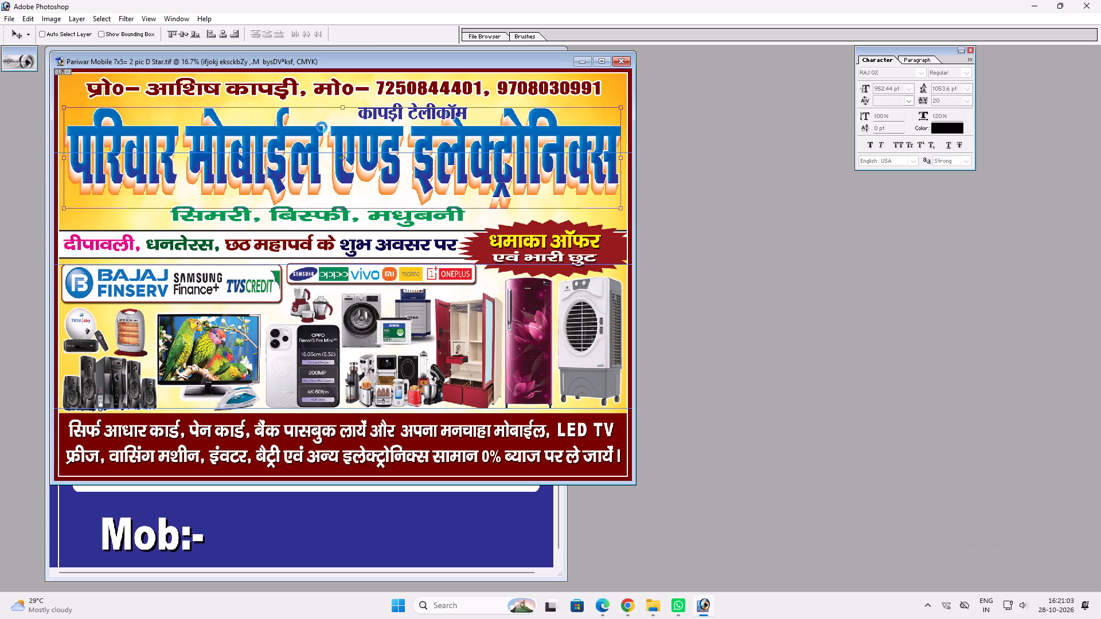
Move the कापड़ी टेलीकॉम line left to the banner's centre above the title and enlarge it slightly.
{"action": "left_click", "coordinate": [366, 115], "text": "ctrl"}
{"action": "left_click", "coordinate": [364, 114], "text": "ctrl"}
{"action": "left_click_drag", "start_coordinate": [364, 114], "coordinate": [307, 113]}
{"action": "key", "text": "ctrl+t"}
{"action": "left_click_drag", "start_coordinate": [411, 113], "coordinate": [428, 111], "text": "shift"}
{"action": "left_click_drag", "start_coordinate": [401, 120], "coordinate": [409, 119], "text": "shift"}
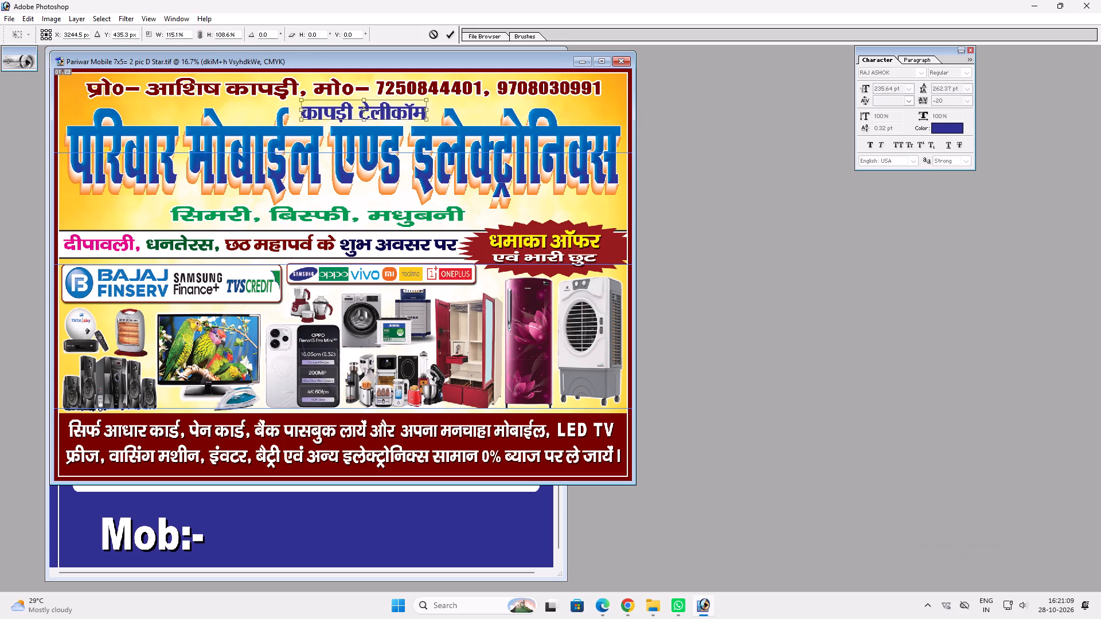
{"action": "left_click_drag", "start_coordinate": [423, 113], "coordinate": [430, 113], "text": "shift"}
{"action": "key", "text": "Return"}
{"action": "key", "text": "v"}
Merge all visible layers of the banner.
{"action": "double_click", "coordinate": [393, 64]}
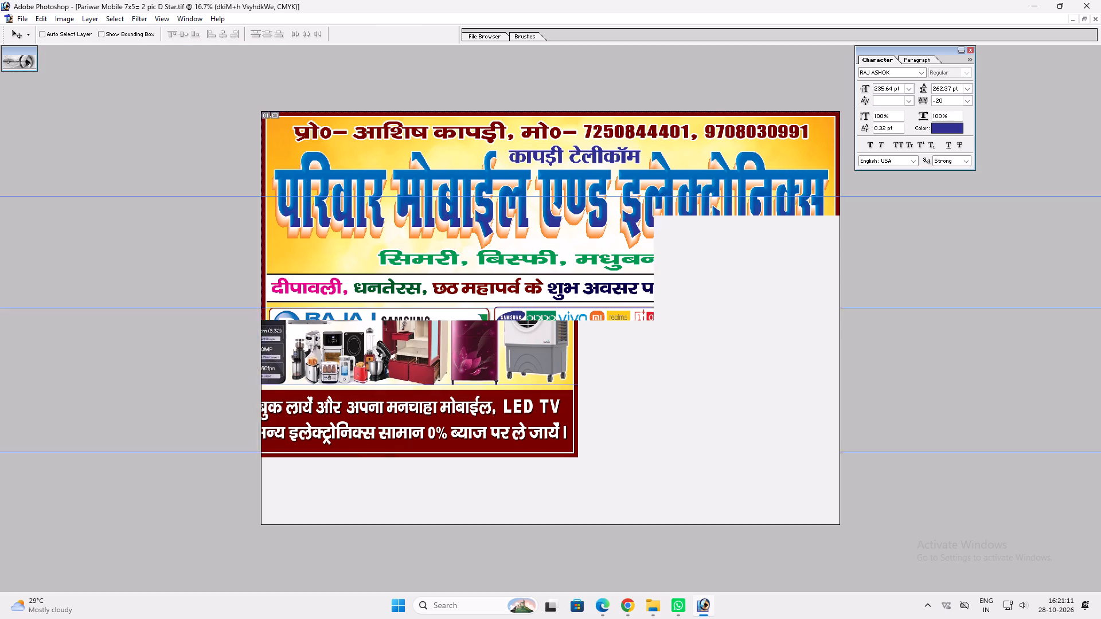
{"action": "key", "text": "ctrl+shift+e"}
Resize the banner image to a document size of 36 inches wide by 24 inches high.
{"action": "key", "text": "alt+i"}
{"action": "key", "text": "alt+i"}
{"action": "key", "text": "Tab"}
{"action": "key", "text": "Tab"}
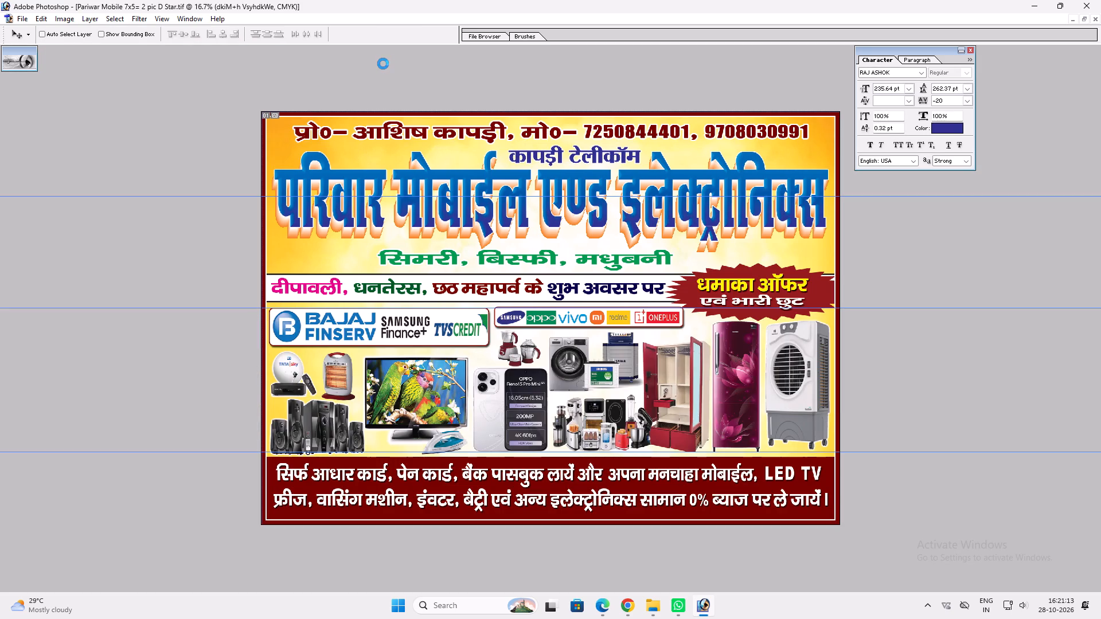
{"action": "key", "text": "Tab"}
{"action": "key", "text": "Tab"}
{"action": "key", "text": "Tab"}
{"action": "key", "text": "Tab"}
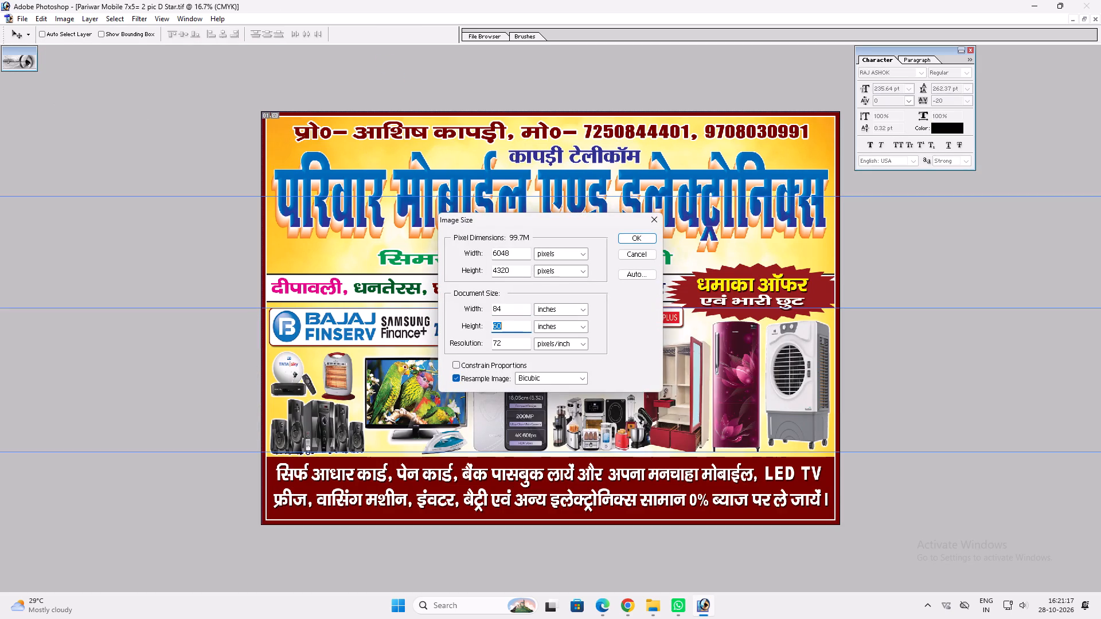
{"action": "key", "text": "shift+Tab"}
{"action": "key", "text": "3"}
{"action": "key", "text": "shift+Tab"}
{"action": "key", "text": "3"}
{"action": "key", "text": "6"}
{"action": "key", "text": "Tab"}
{"action": "key", "text": "Tab"}
{"action": "type", "text": "24"}
{"action": "key", "text": "Return"}
Save the banner as a TIFF named Pariwar Mobile 3x2= 50 pc old in the pariwar Mobile folder.
{"action": "key", "text": "ctrl+shift+s"}
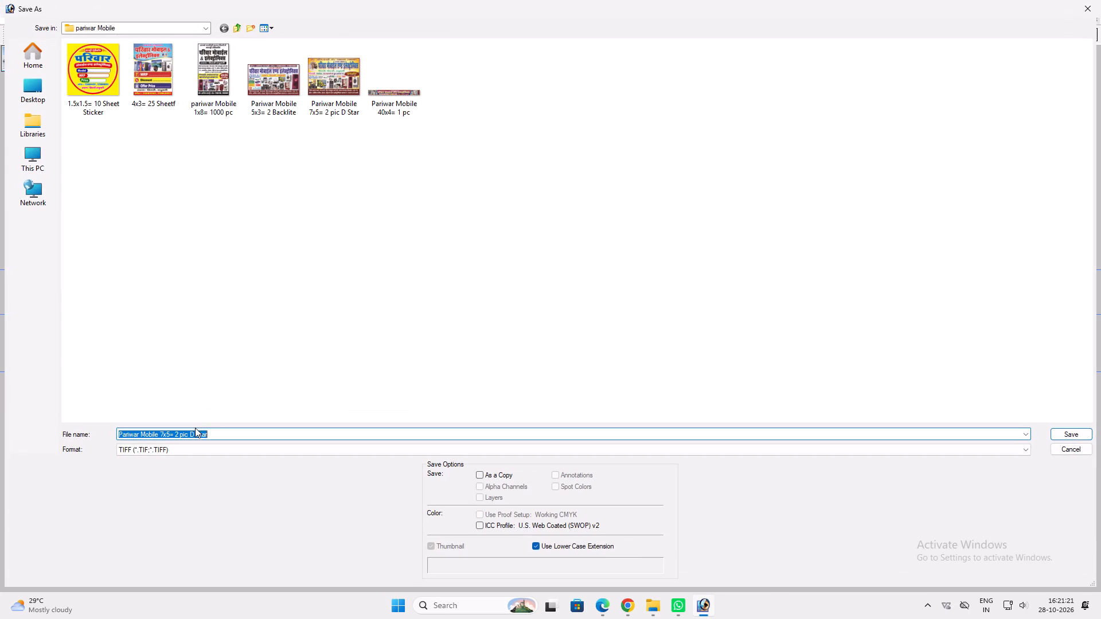
{"action": "left_click_drag", "start_coordinate": [218, 434], "coordinate": [0, 419]}
{"action": "left_click_drag", "start_coordinate": [234, 438], "coordinate": [205, 442]}
{"action": "left_click_drag", "start_coordinate": [219, 433], "coordinate": [161, 441]}
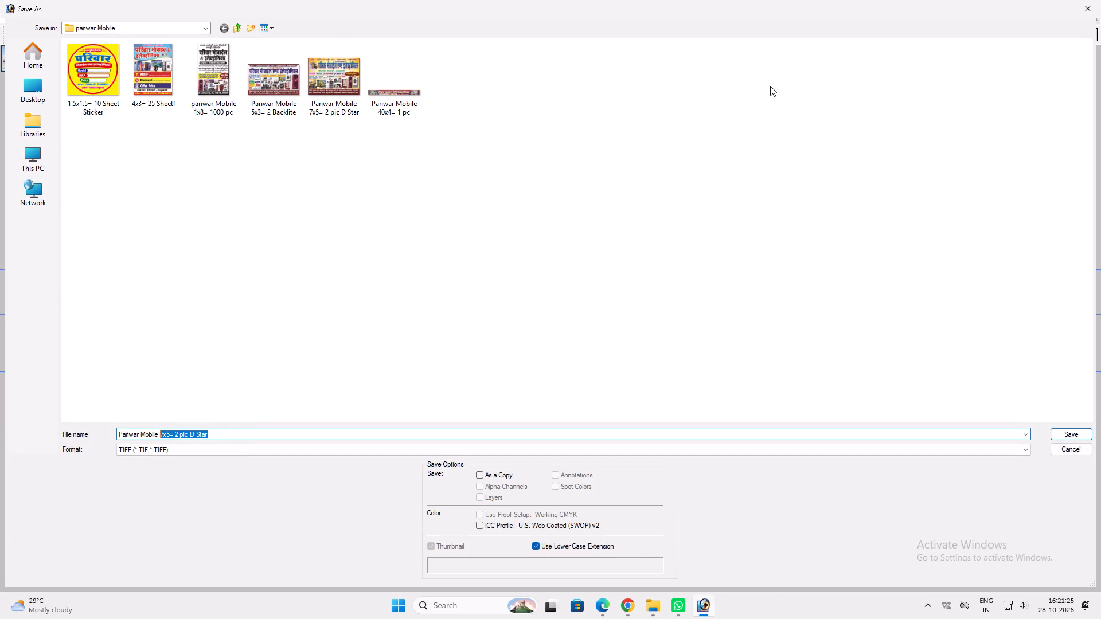
{"action": "type", "text": "3x2= 2"}
{"action": "key", "text": "space"}
{"action": "key", "text": "BackSpace"}
{"action": "key", "text": "BackSpace"}
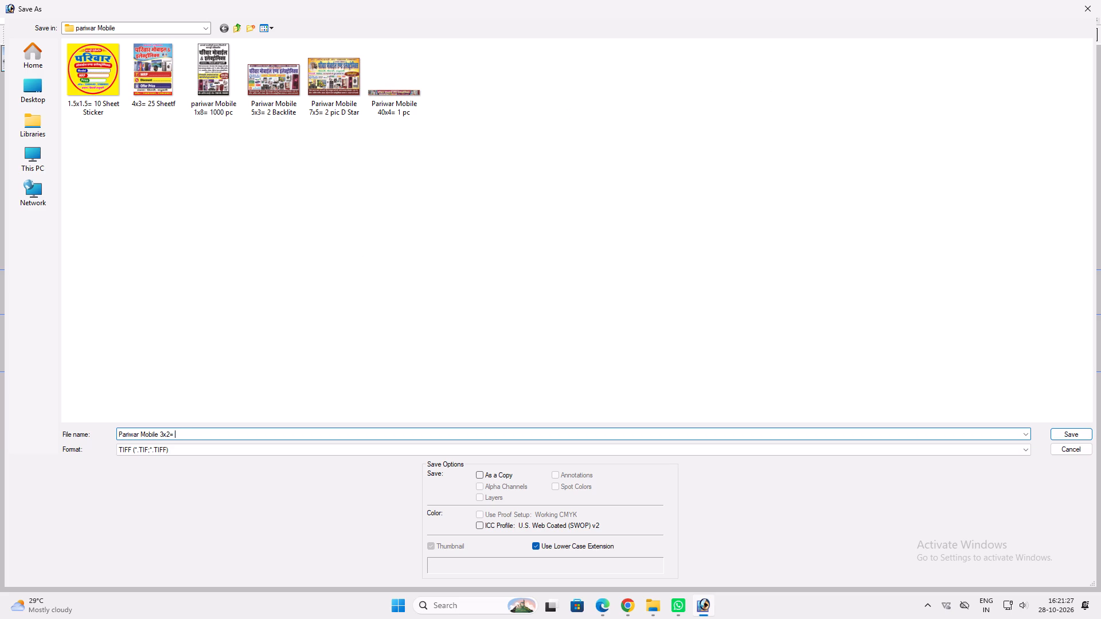
{"action": "key", "text": "5"}
{"action": "type", "text": "0 pc old"}
{"action": "key", "text": "space"}
{"action": "key", "text": "Return"}
{"action": "key", "text": "Return"}
{"action": "key", "text": "Return"}
Close the saved 3x2 banner and the ff.tif document.
{"action": "key", "text": "ctrl+0"}
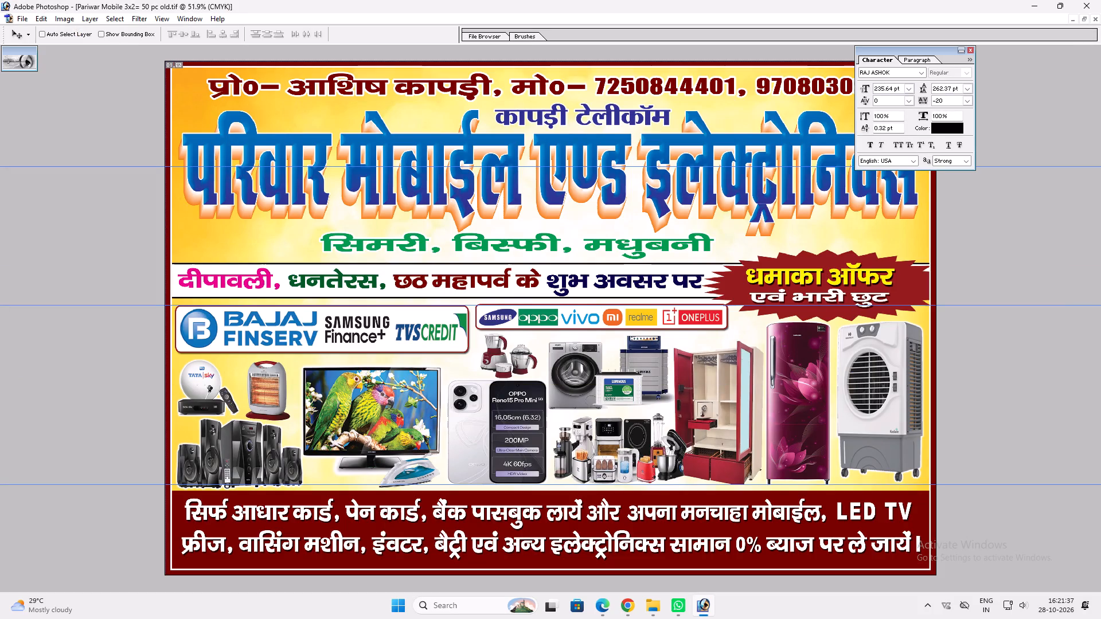
{"action": "key", "text": "ctrl+w"}
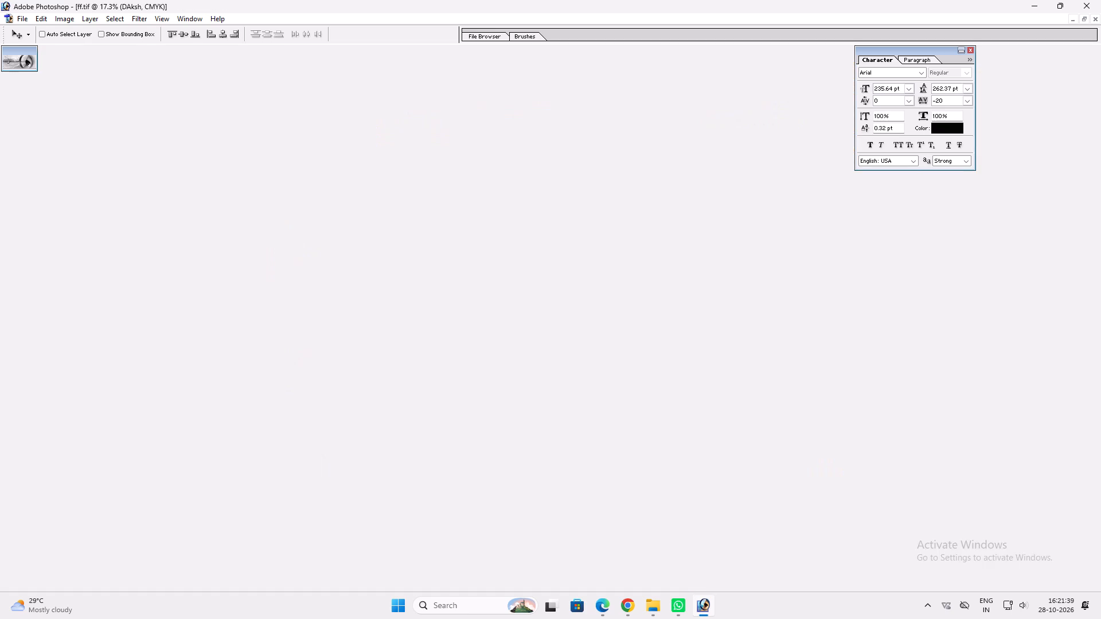
{"action": "key", "text": "ctrl+e"}
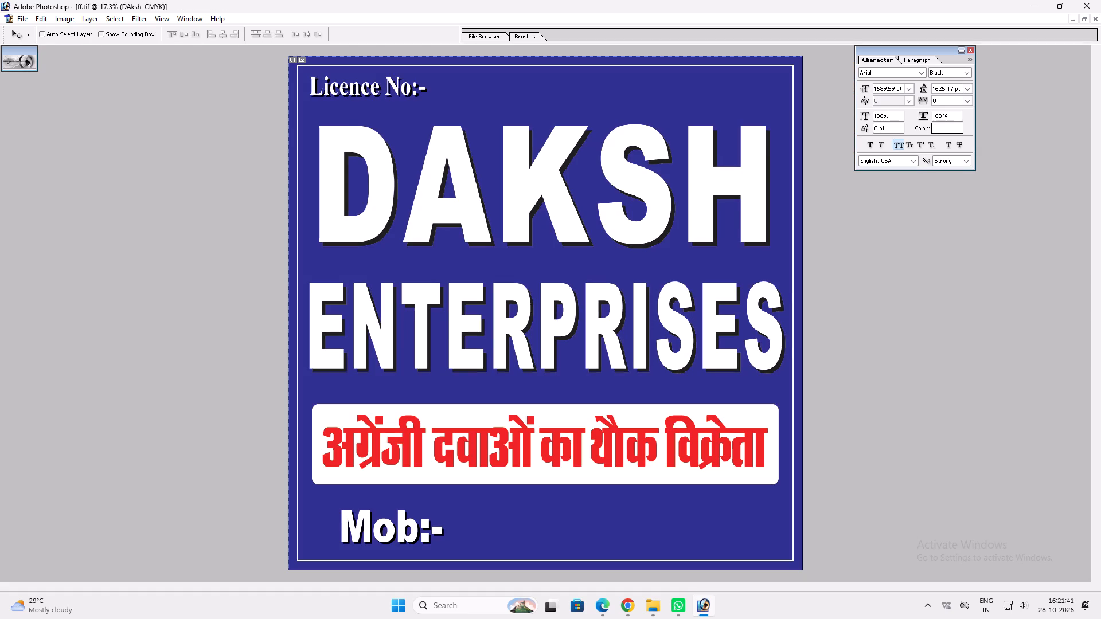
{"action": "key", "text": "ctrl+z"}
{"action": "key", "text": "ctrl+w"}
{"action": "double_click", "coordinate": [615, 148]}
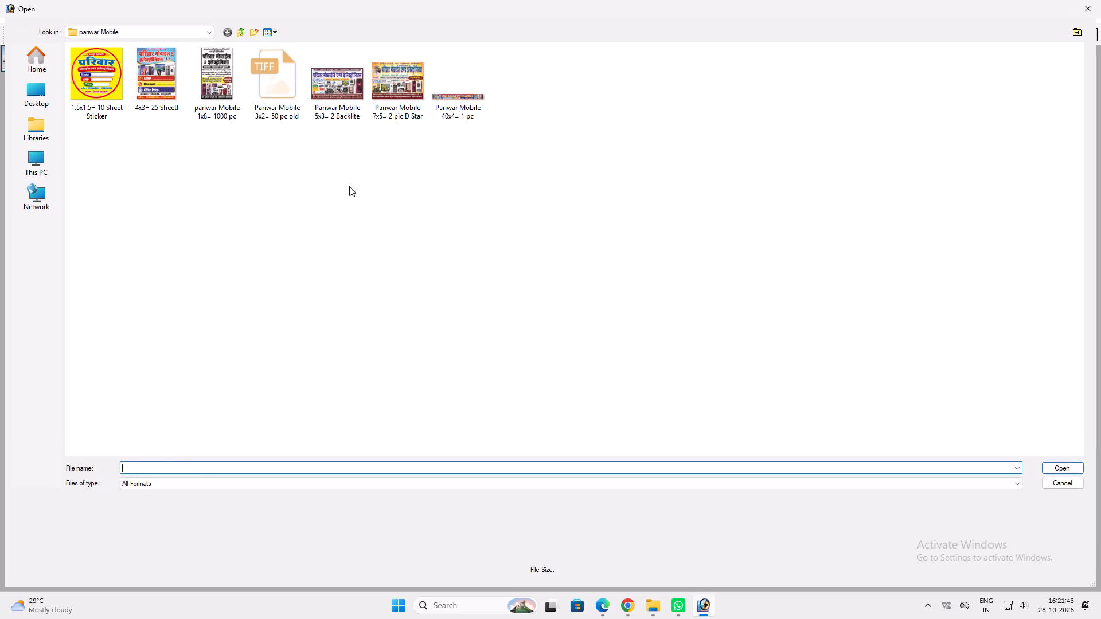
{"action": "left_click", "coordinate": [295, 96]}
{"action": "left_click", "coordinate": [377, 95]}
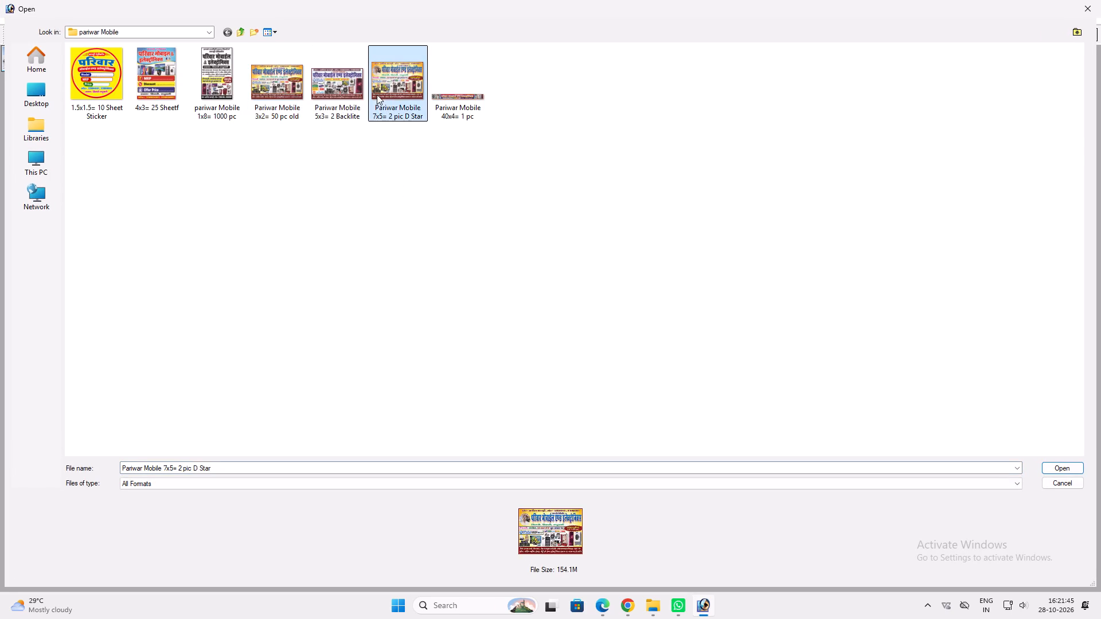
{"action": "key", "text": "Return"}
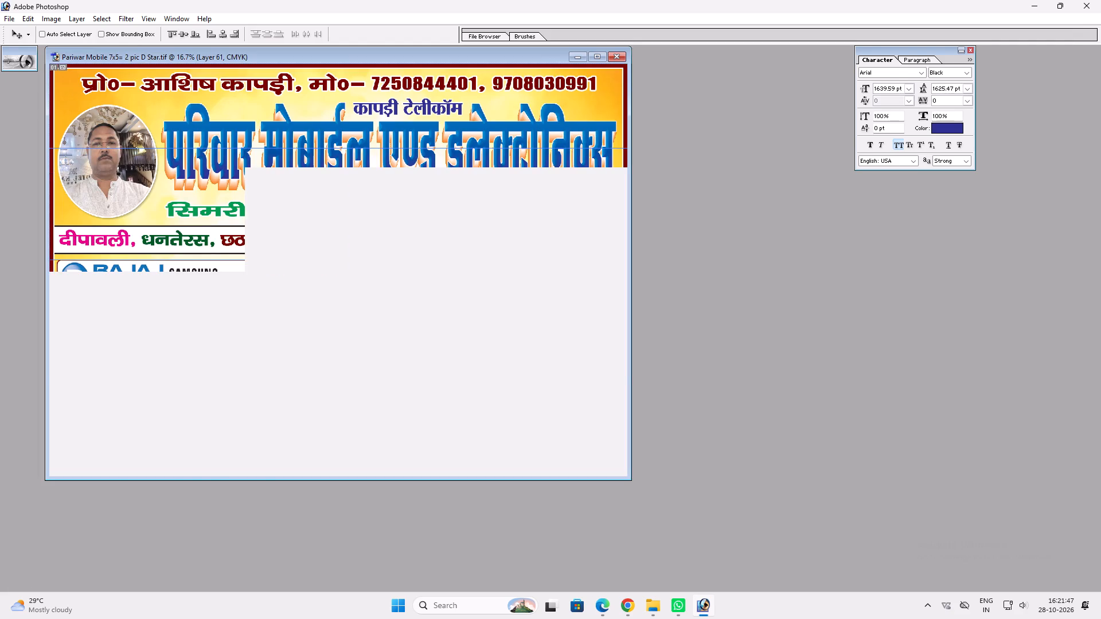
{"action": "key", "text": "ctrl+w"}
Open Pariwar Mobile 3x2= 50 pc old from the pariwar Mobile folder.
{"action": "double_click", "coordinate": [401, 143]}
{"action": "left_click", "coordinate": [278, 96]}
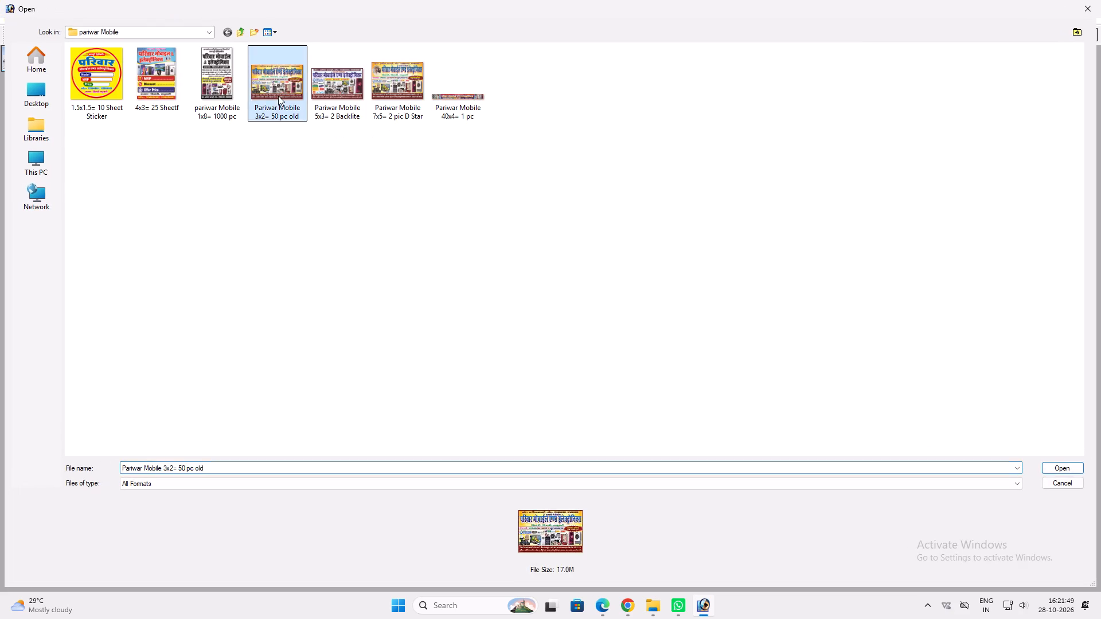
{"action": "key", "text": "Return"}
{"action": "key", "text": "space"}
{"action": "key", "text": "v"}
Show the whole banner in a maximized window with the guides hidden and the Character palette closed.
{"action": "double_click", "coordinate": [290, 56]}
{"action": "key", "text": "ctrl+0"}
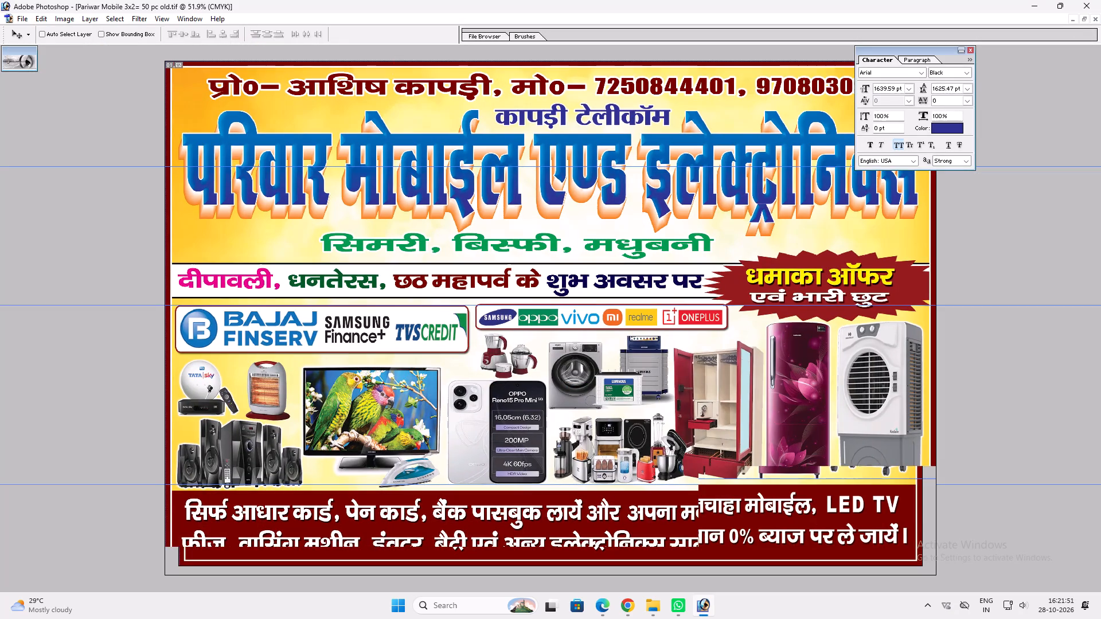
{"action": "key", "text": "ctrl+h"}
{"action": "left_click", "coordinate": [971, 48]}
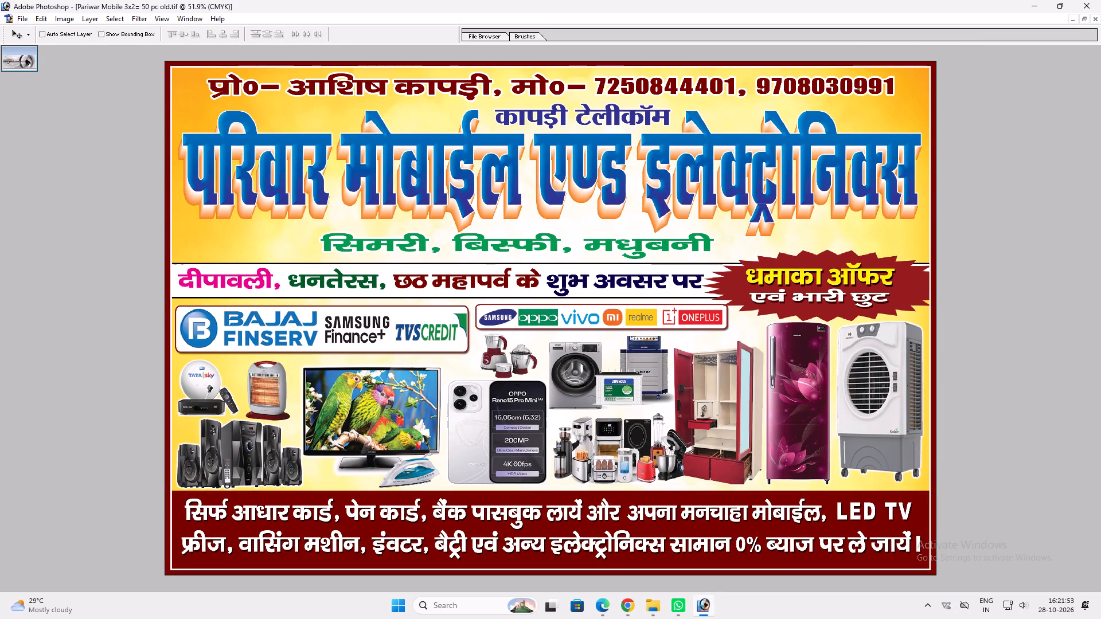
{"action": "key", "text": "v"}
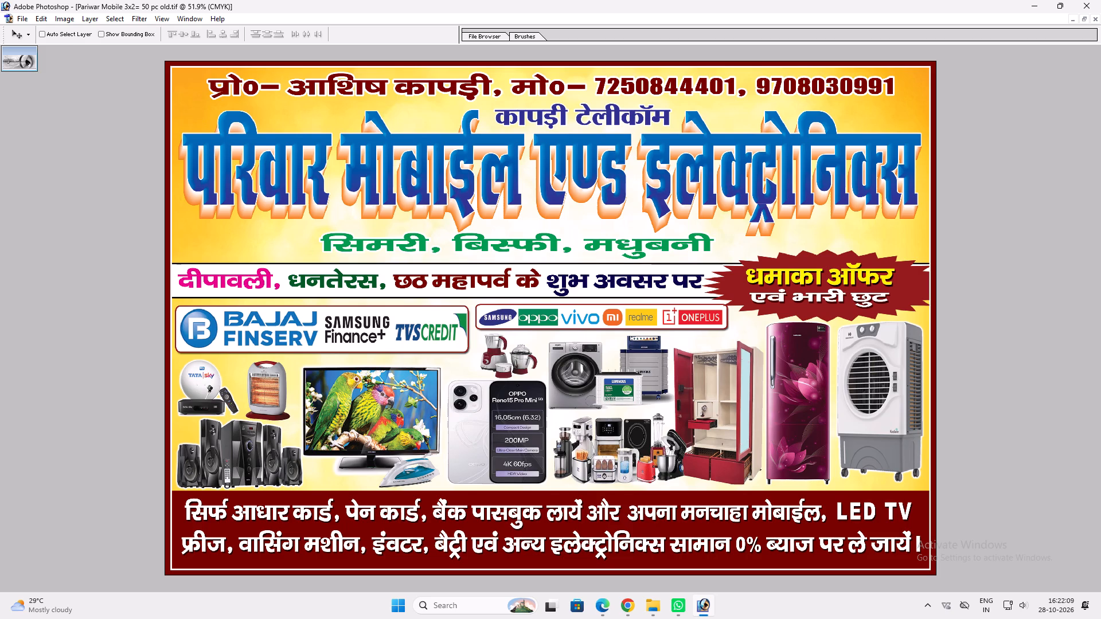
{"action": "key", "text": "ctrl+shift+e"}
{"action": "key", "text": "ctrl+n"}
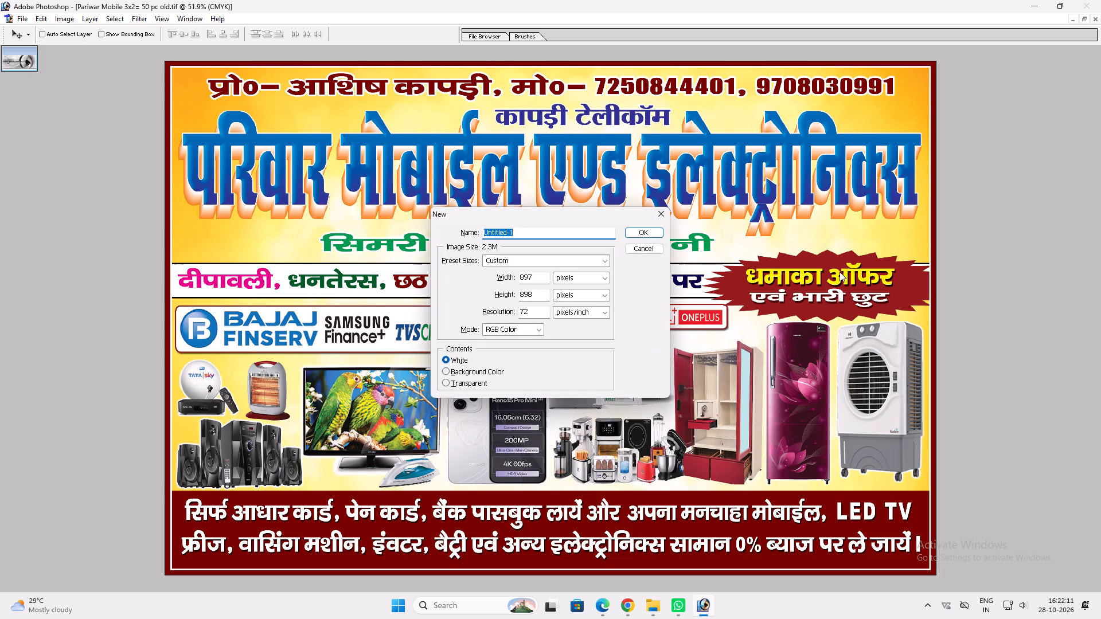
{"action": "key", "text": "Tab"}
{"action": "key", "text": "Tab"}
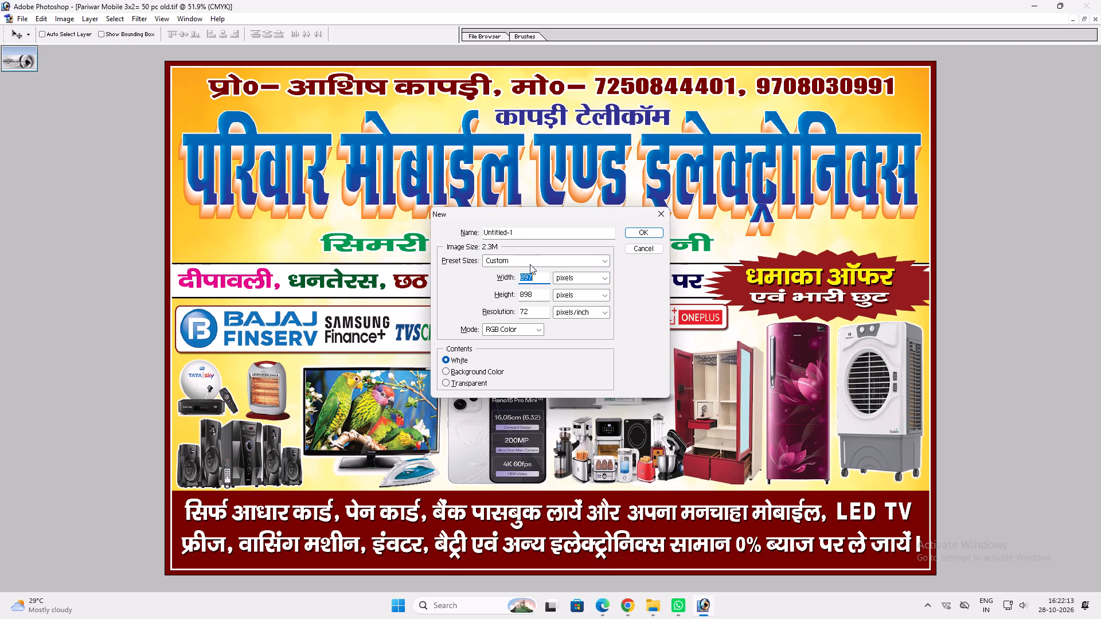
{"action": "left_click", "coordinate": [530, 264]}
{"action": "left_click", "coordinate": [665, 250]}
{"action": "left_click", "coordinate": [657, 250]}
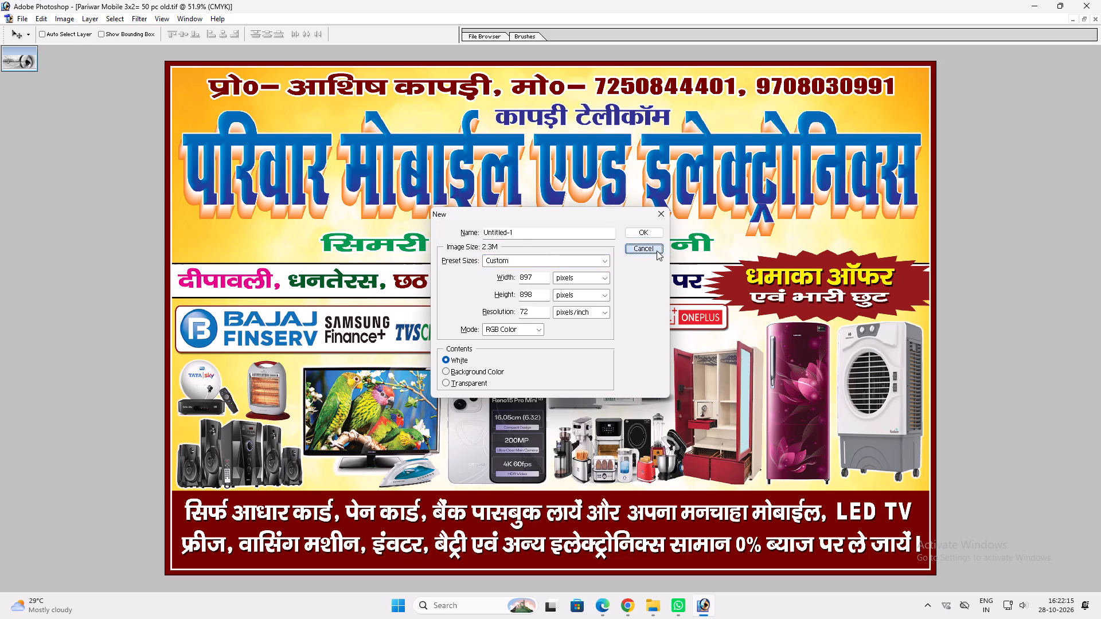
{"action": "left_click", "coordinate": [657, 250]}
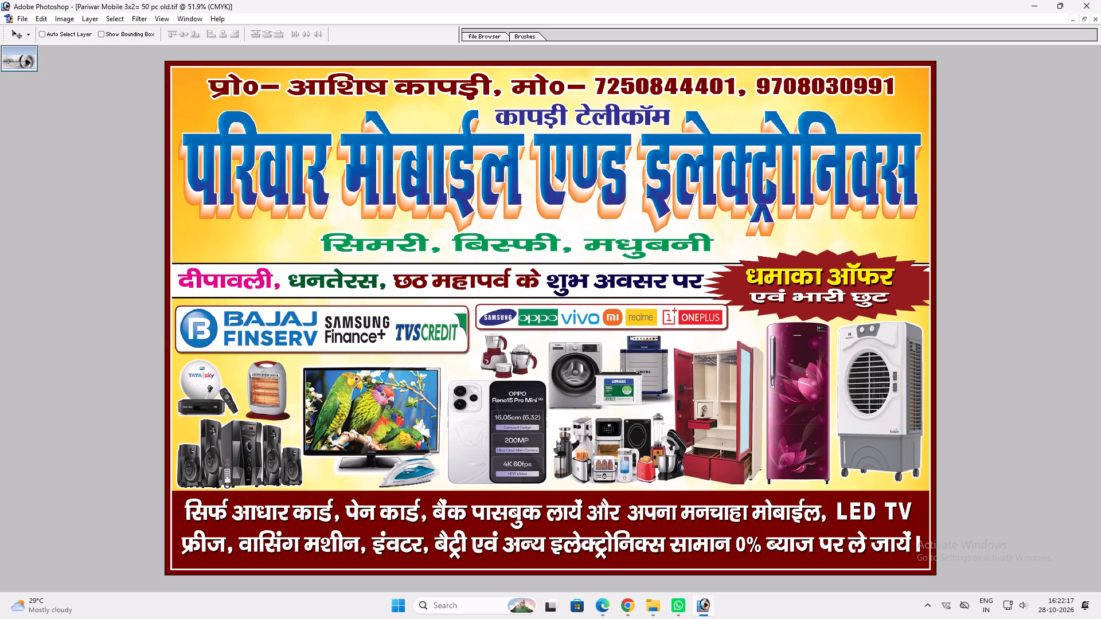
Create a new blank document using the A4 preset size.
{"action": "key", "text": "ctrl+n"}
{"action": "left_click", "coordinate": [505, 264]}
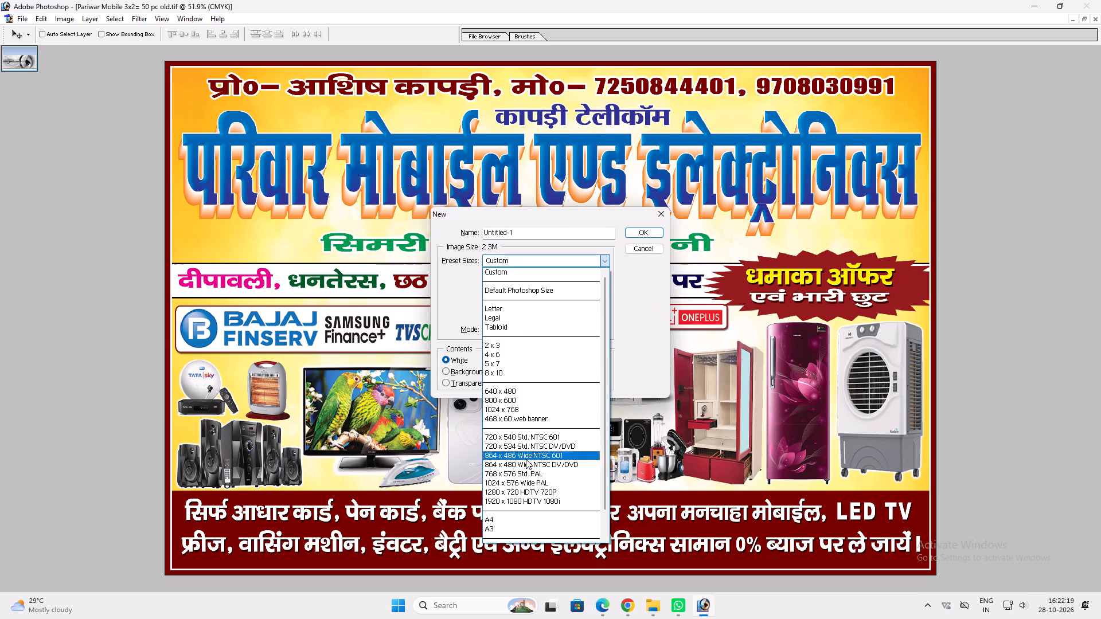
{"action": "left_click", "coordinate": [513, 516]}
{"action": "key", "text": "Return"}
{"action": "key", "text": "v"}
{"action": "key", "text": "v"}
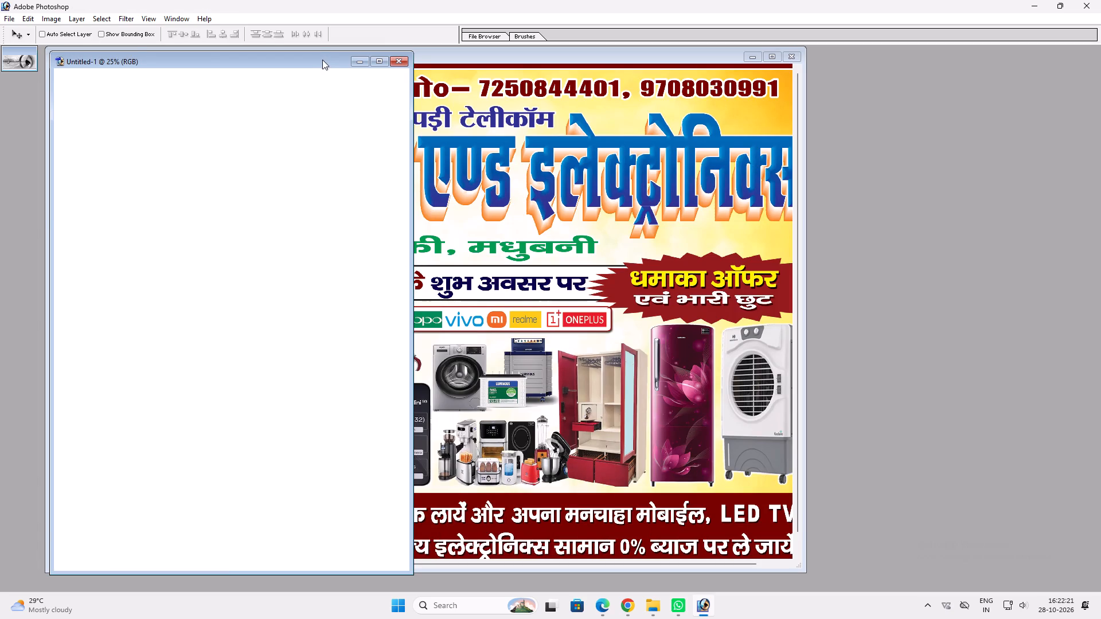
Rotate the new A4 document's canvas to landscape orientation.
{"action": "key", "text": "alt+i"}
{"action": "key", "text": "alt+e"}
{"action": "key", "text": "Down"}
{"action": "key", "text": "Return"}
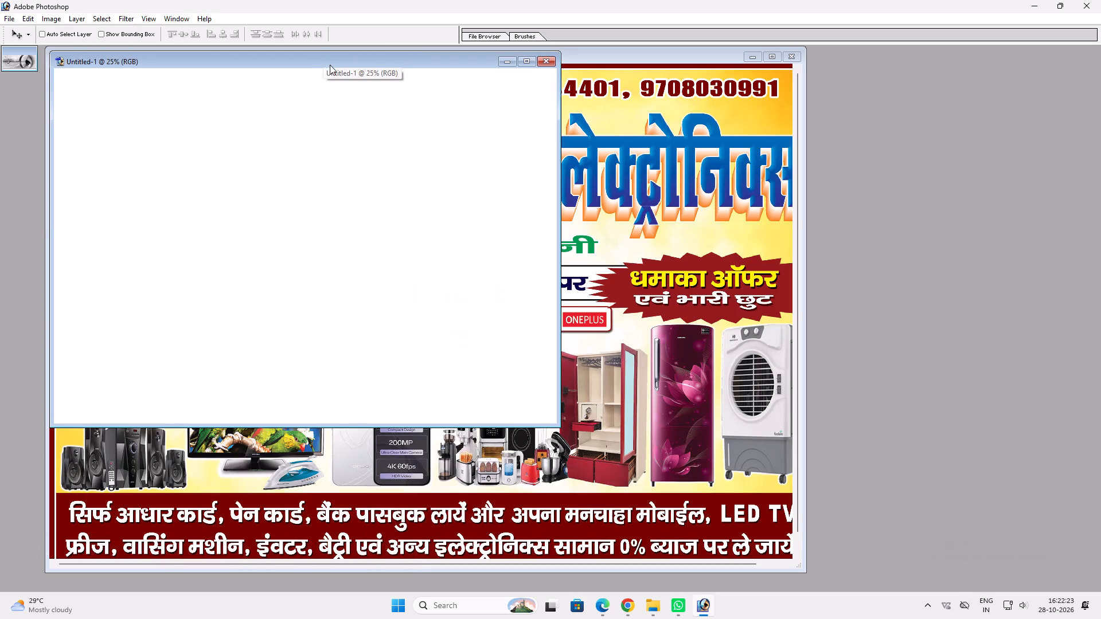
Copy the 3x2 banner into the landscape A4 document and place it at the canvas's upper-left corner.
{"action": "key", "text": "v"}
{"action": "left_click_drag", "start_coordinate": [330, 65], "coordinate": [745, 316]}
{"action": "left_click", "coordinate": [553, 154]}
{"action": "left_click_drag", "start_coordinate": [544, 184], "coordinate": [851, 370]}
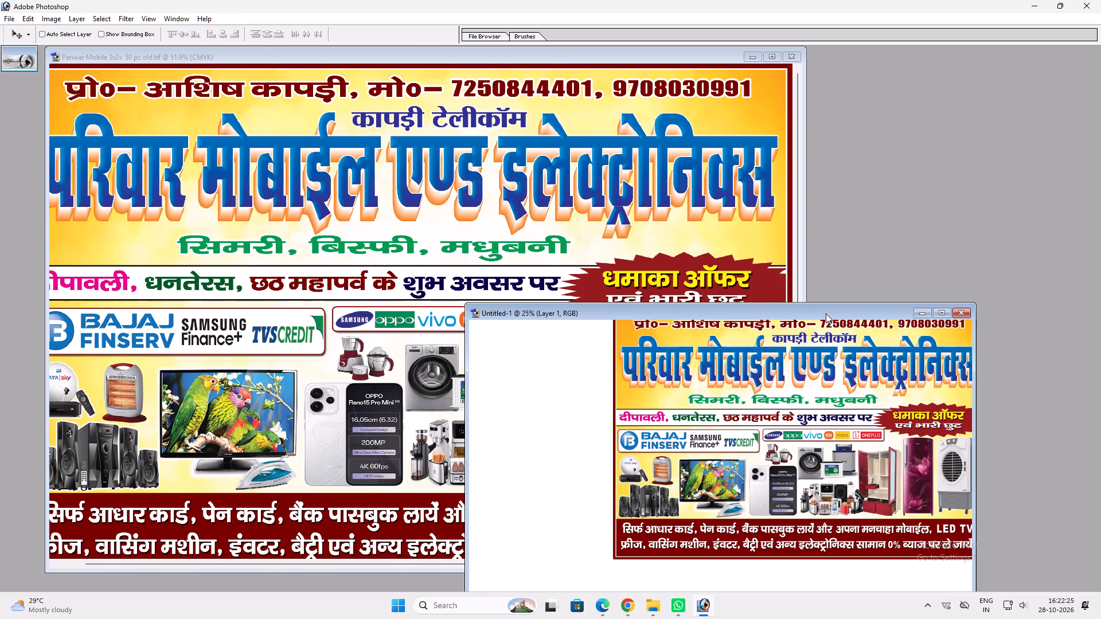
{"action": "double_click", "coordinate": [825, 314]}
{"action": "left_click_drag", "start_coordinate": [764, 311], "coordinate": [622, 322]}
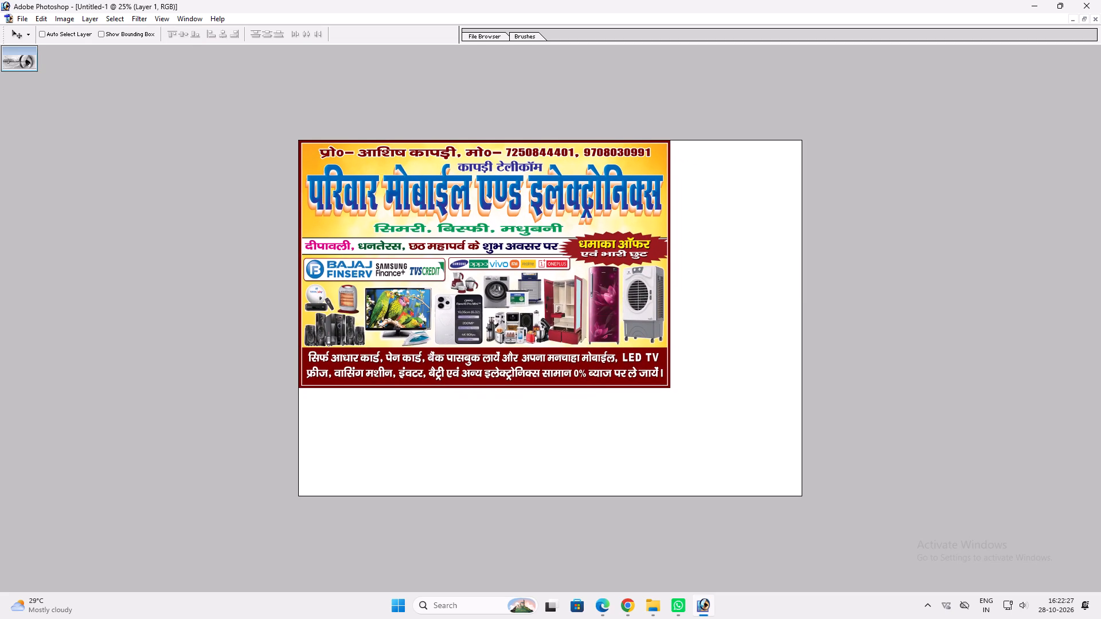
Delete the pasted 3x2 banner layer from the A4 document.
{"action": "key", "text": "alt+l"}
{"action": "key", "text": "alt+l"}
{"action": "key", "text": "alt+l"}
Open Pariwar Mobile 7x5= 2 pic D Star from the pariwar Mobile folder.
{"action": "key", "text": "ctrl+o"}
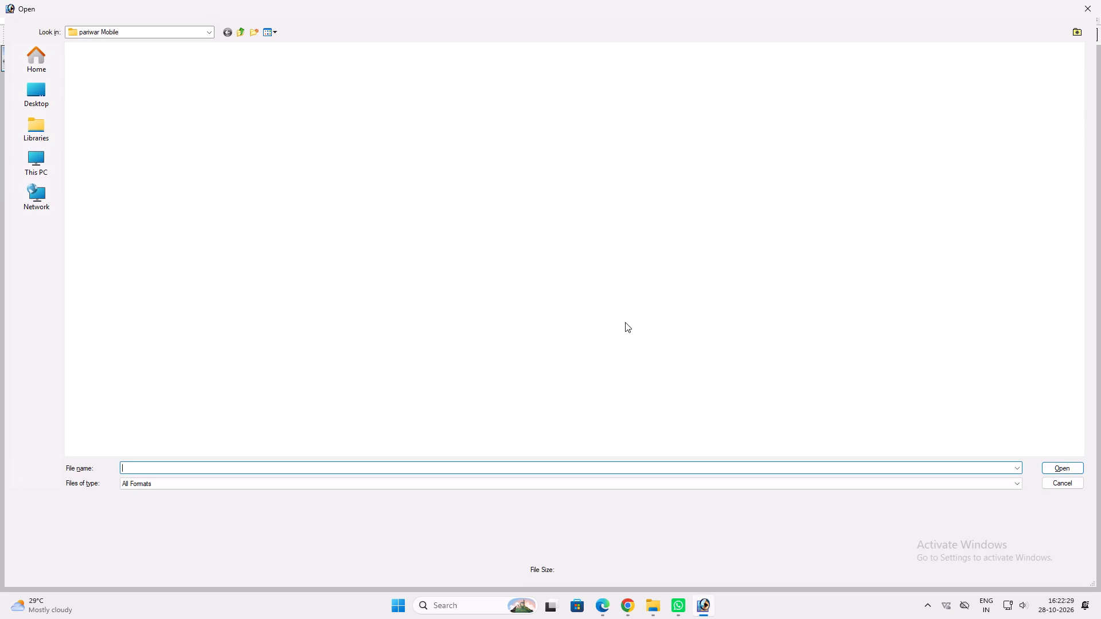
{"action": "left_click", "coordinate": [400, 97]}
{"action": "key", "text": "Return"}
{"action": "key", "text": "space"}
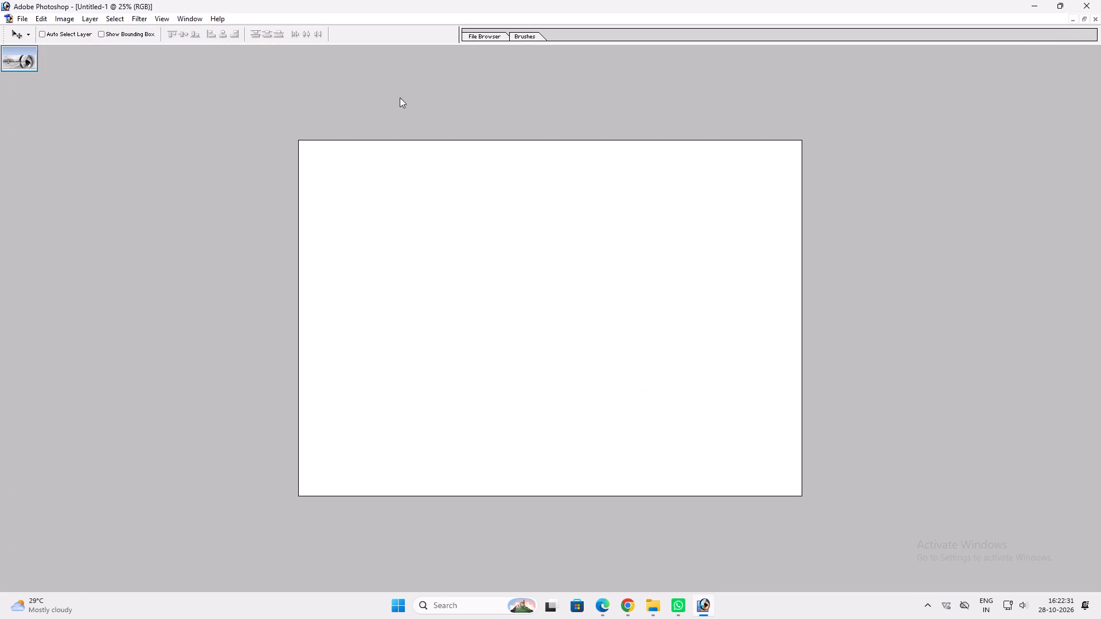
Delete the round portrait photo and its backing layer from the 7x5 banner.
{"action": "left_click", "coordinate": [141, 176], "text": "ctrl"}
{"action": "key", "text": "alt+l"}
{"action": "key", "text": "alt+l"}
{"action": "key", "text": "alt+l"}
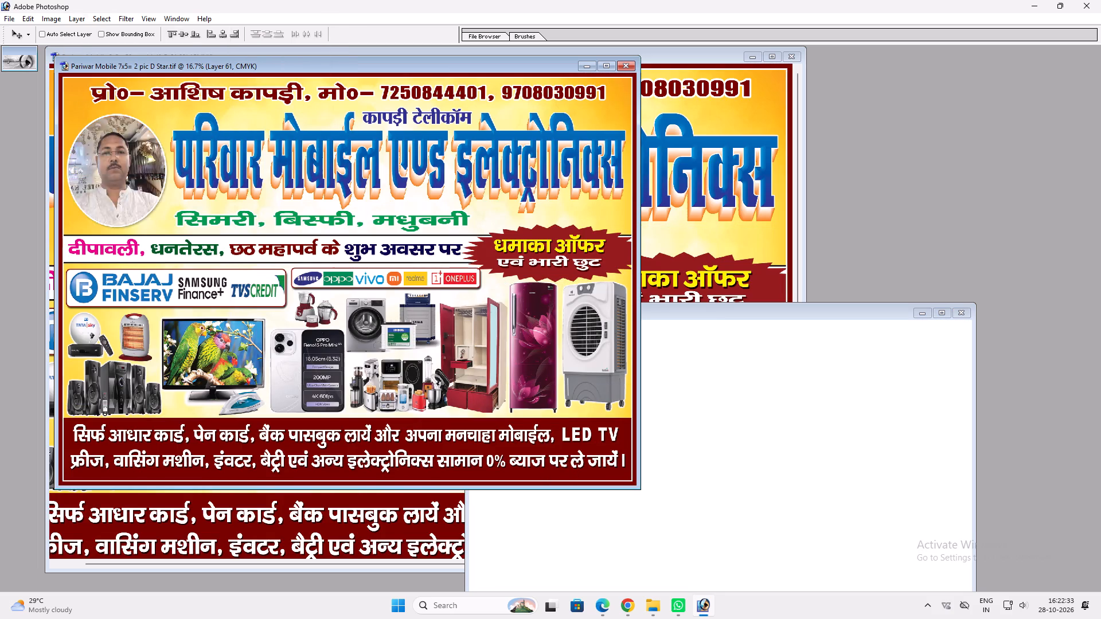
{"action": "key", "text": "v"}
{"action": "left_click", "coordinate": [139, 171], "text": "ctrl"}
{"action": "key", "text": "alt+l"}
{"action": "key", "text": "alt+l"}
{"action": "key", "text": "alt+l"}
Stretch the परिवार मोबाईल एण्ड इलेक्ट्रोनिक्स heading leftward across the banner to fill the portrait's space.
{"action": "key", "text": "v"}
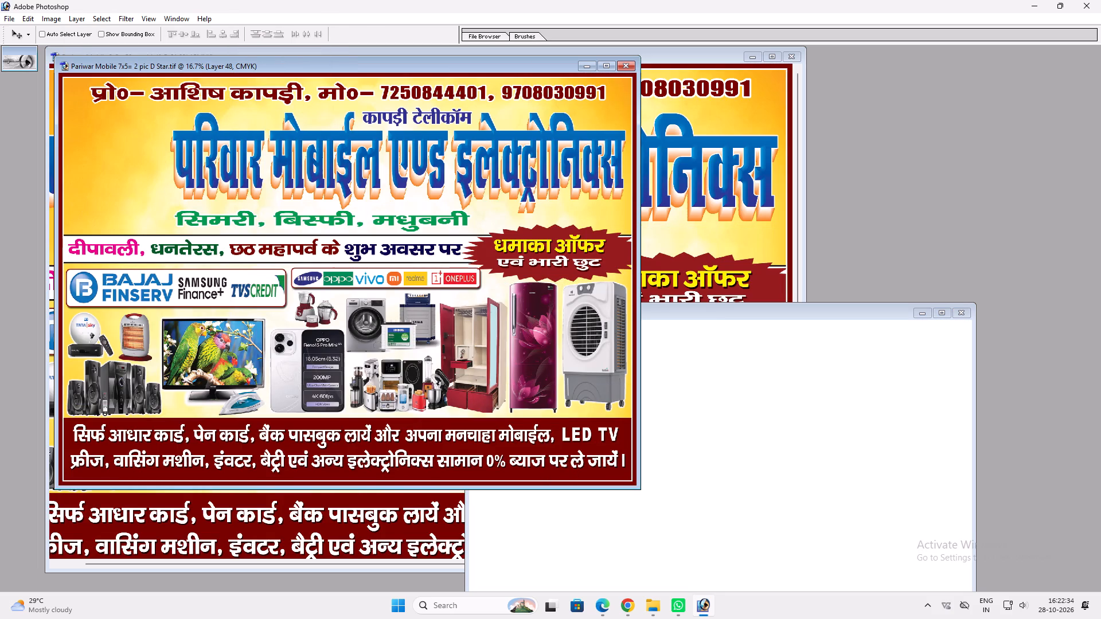
{"action": "left_click", "coordinate": [177, 169], "text": "ctrl"}
{"action": "key", "text": "ctrl+t"}
{"action": "left_click_drag", "start_coordinate": [173, 161], "coordinate": [67, 146], "text": "shift"}
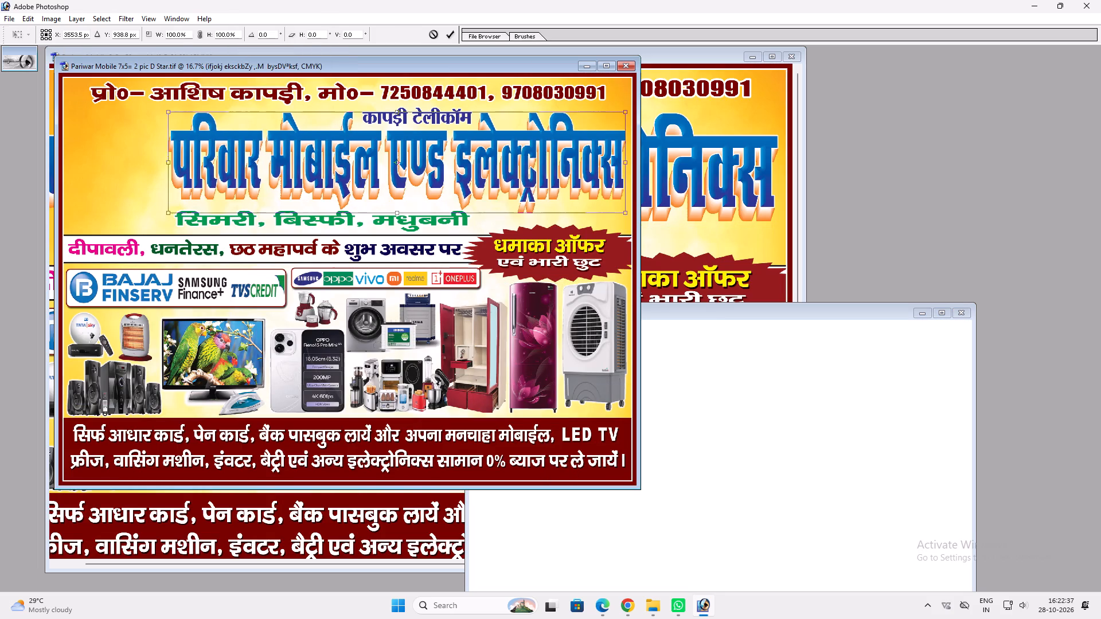
{"action": "left_click_drag", "start_coordinate": [67, 146], "coordinate": [71, 145], "text": "shift"}
{"action": "key", "text": "shift+Return"}
{"action": "key", "text": "v"}
{"action": "key", "text": "v"}
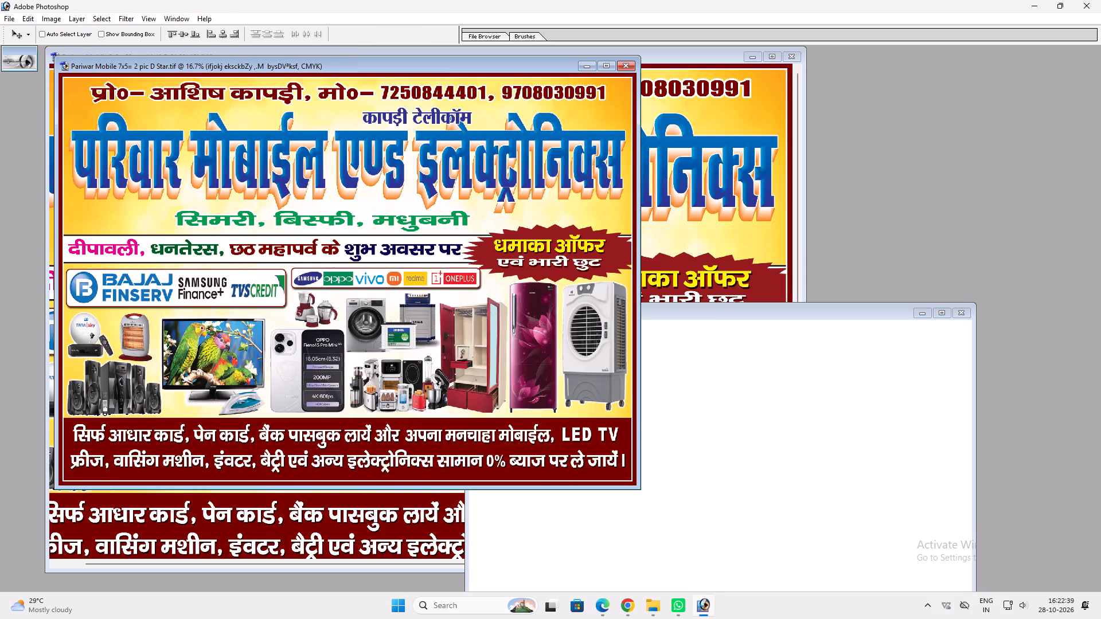
Move the कापड़ी टेलीकॉम line left so it sits near the centre above the widened heading.
{"action": "left_click", "coordinate": [419, 113], "text": "ctrl"}
{"action": "left_click", "coordinate": [420, 113], "text": "ctrl"}
{"action": "left_click_drag", "start_coordinate": [420, 113], "coordinate": [380, 111]}
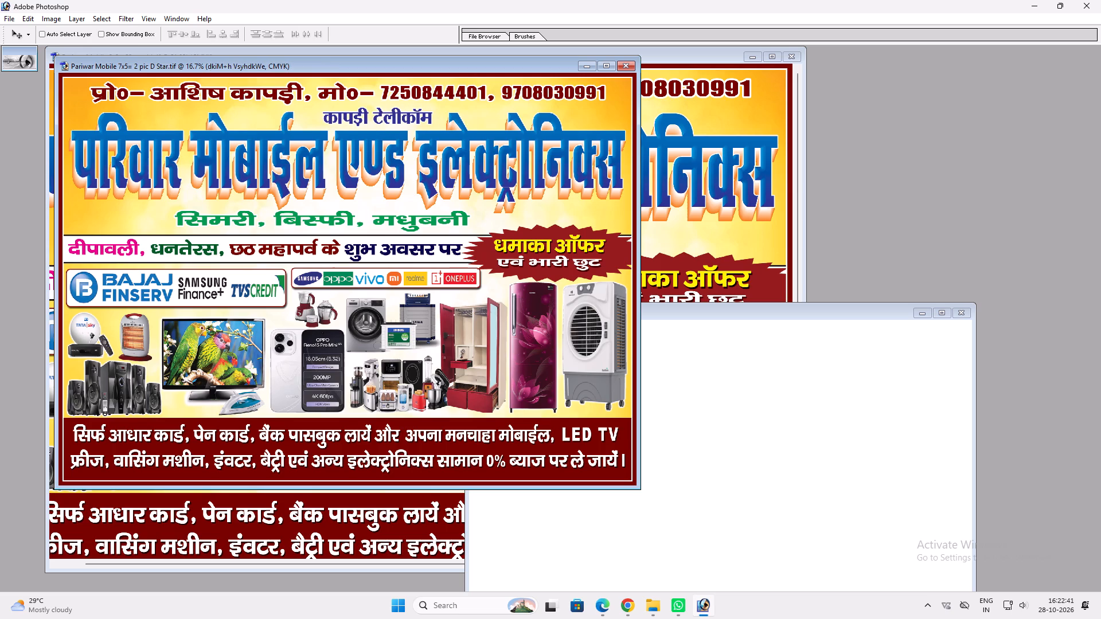
{"action": "left_click_drag", "start_coordinate": [380, 111], "coordinate": [377, 112]}
Adjust the white outside stroke in the main heading's layer style, keeping the heading in its place.
{"action": "left_click", "coordinate": [396, 148], "text": "ctrl"}
{"action": "left_click_drag", "start_coordinate": [396, 148], "coordinate": [411, 150]}
{"action": "key", "text": "ctrl+z"}
{"action": "key", "text": "alt+l"}
{"action": "key", "text": "alt+y"}
{"action": "key", "text": "k"}
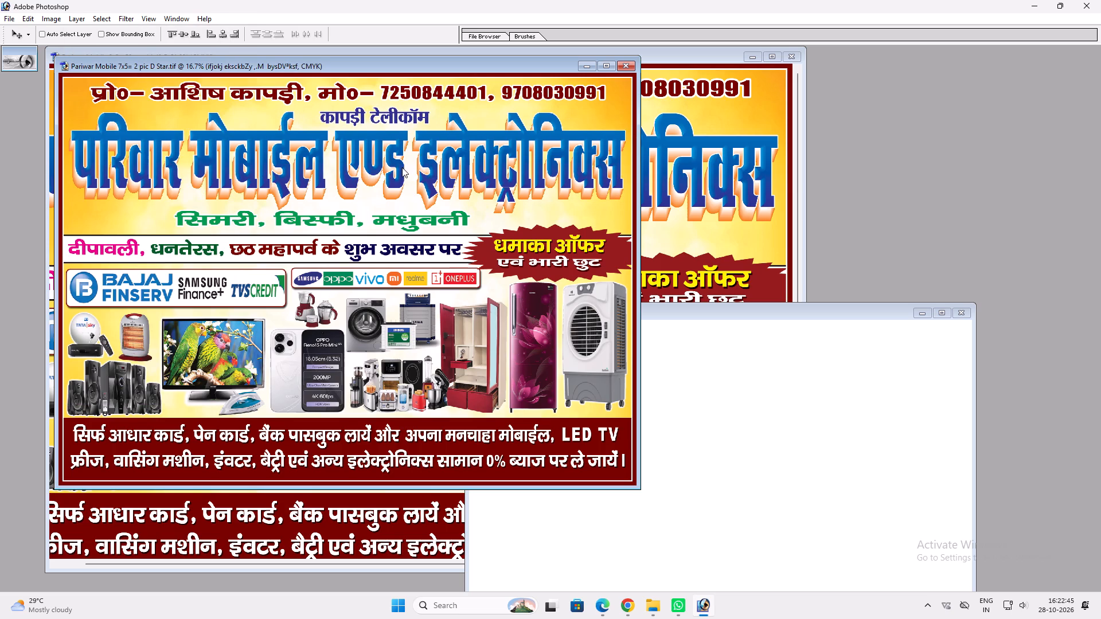
{"action": "scroll", "coordinate": [725, 421], "scroll_direction": "up", "scroll_amount": 10}
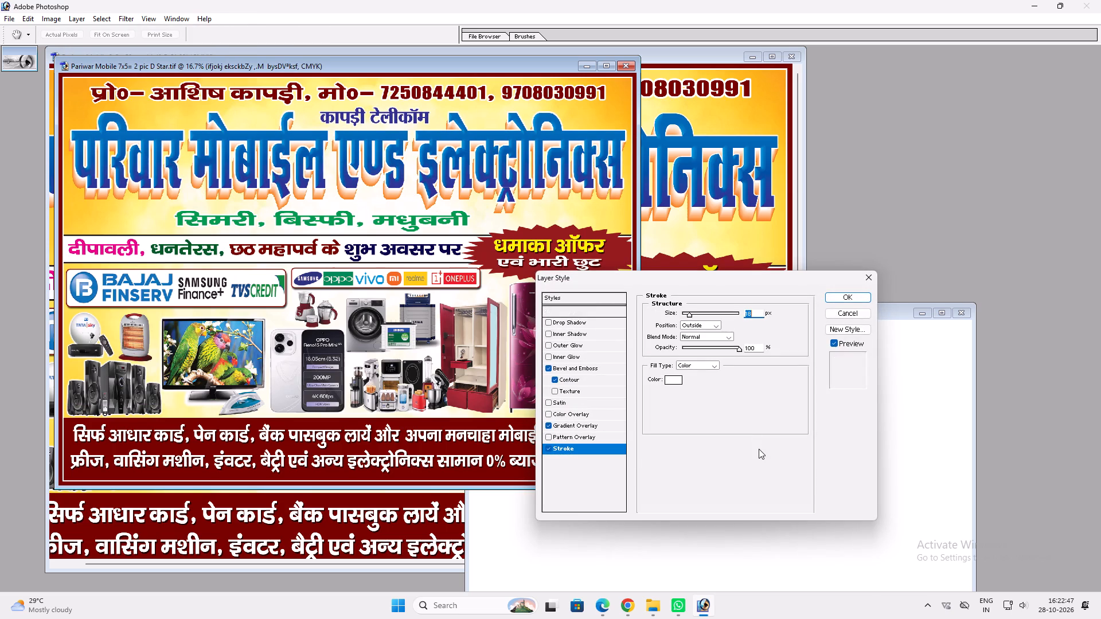
{"action": "scroll", "coordinate": [759, 449], "scroll_direction": "up", "scroll_amount": 3}
{"action": "key", "text": "Return"}
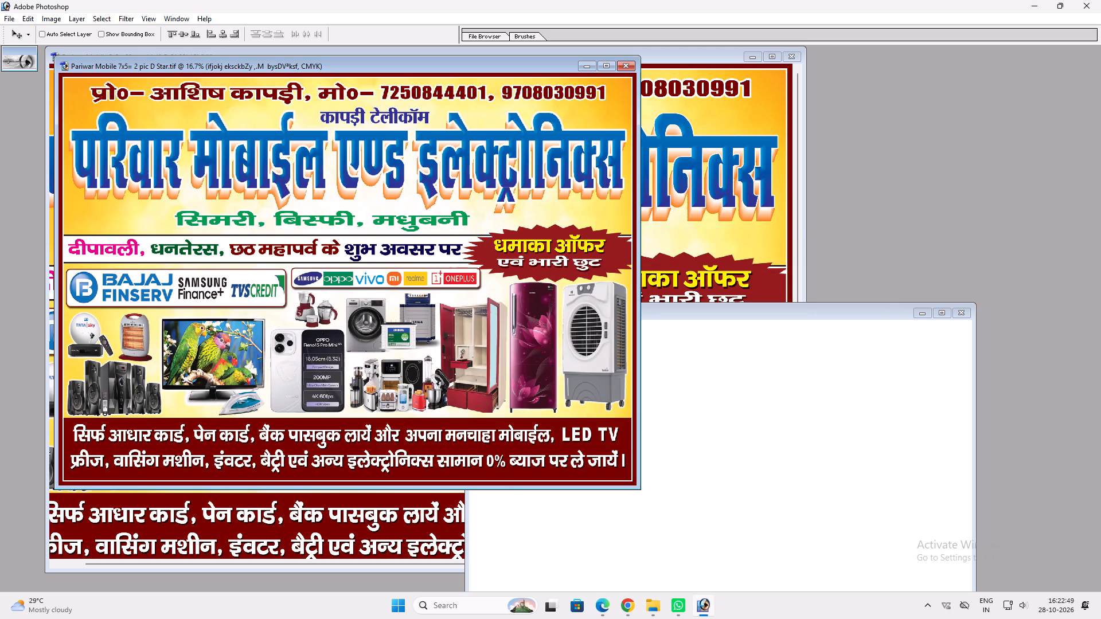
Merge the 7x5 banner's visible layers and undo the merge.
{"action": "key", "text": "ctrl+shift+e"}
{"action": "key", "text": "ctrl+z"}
Enlarge the कापड़ी टेलीकॉम line slightly and reposition it centred between the top line and the main heading.
{"action": "key", "text": "v"}
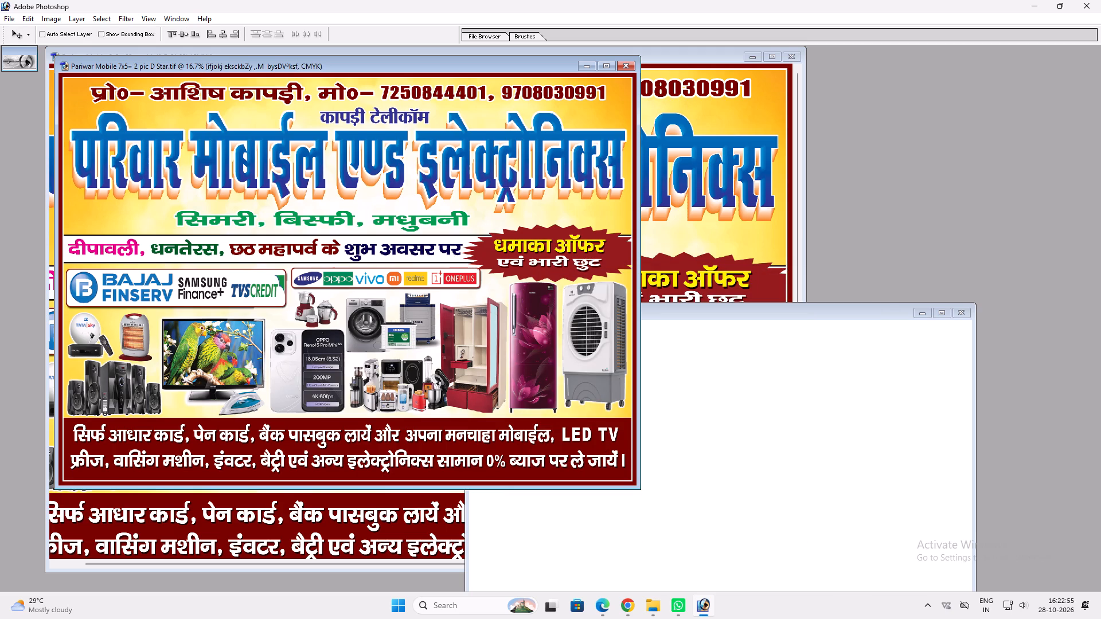
{"action": "left_click", "coordinate": [427, 116], "text": "ctrl"}
{"action": "key", "text": "ctrl+t"}
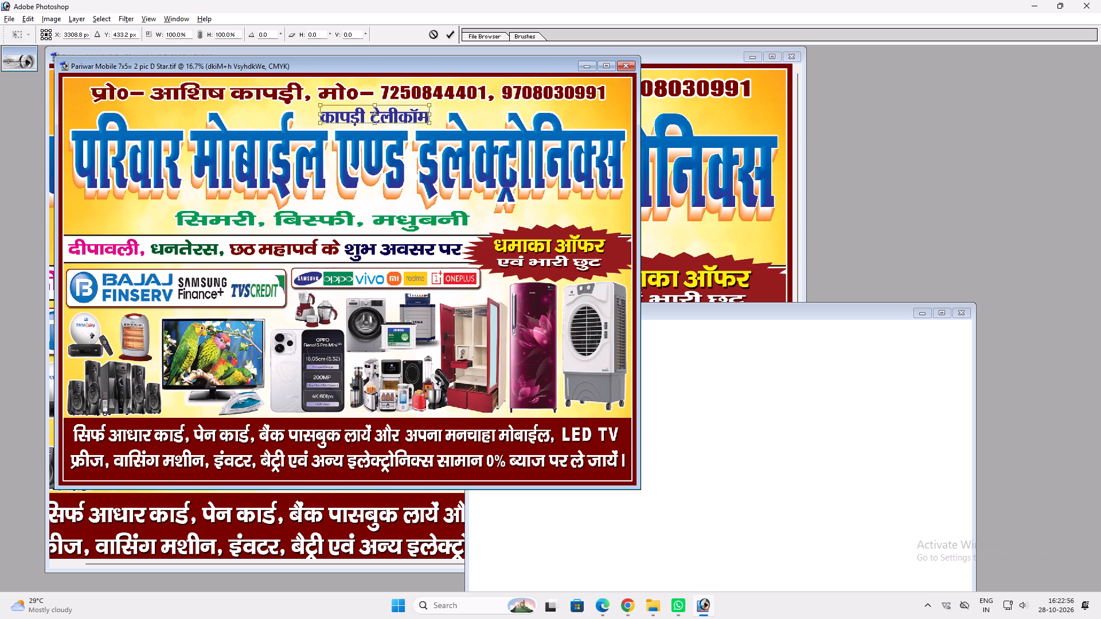
{"action": "left_click_drag", "start_coordinate": [434, 116], "coordinate": [444, 117], "text": "alt+shift"}
{"action": "key", "text": "shift+Return"}
{"action": "key", "text": "v"}
{"action": "left_click_drag", "start_coordinate": [435, 119], "coordinate": [428, 119], "text": "shift"}
{"action": "key", "text": "ctrl+t"}
{"action": "left_click", "coordinate": [436, 122], "text": "shift"}
{"action": "key", "text": "Return"}
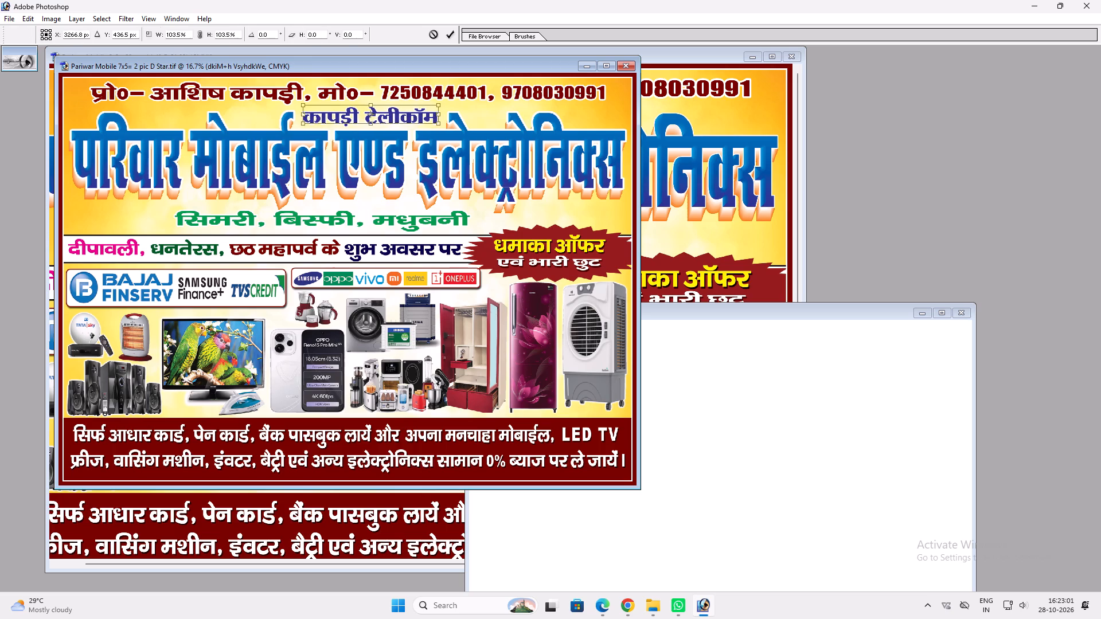
{"action": "key", "text": "v"}
{"action": "key", "text": "ctrl+t"}
{"action": "left_click_drag", "start_coordinate": [409, 123], "coordinate": [404, 124], "text": "ctrl"}
{"action": "key", "text": "Return"}
{"action": "key", "text": "v"}
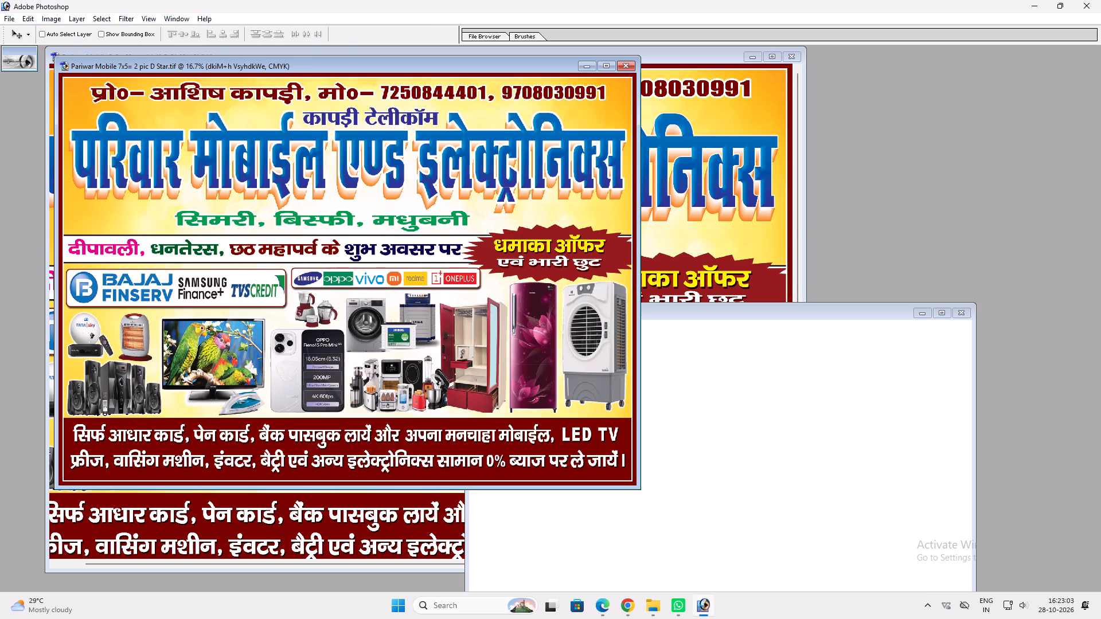
Merge the edited 7x5 banner's visible layers and copy the banner into the landscape A4 document, shown maximized.
{"action": "key", "text": "ctrl+shift+e"}
{"action": "left_click_drag", "start_coordinate": [397, 159], "coordinate": [749, 374]}
{"action": "double_click", "coordinate": [721, 309]}
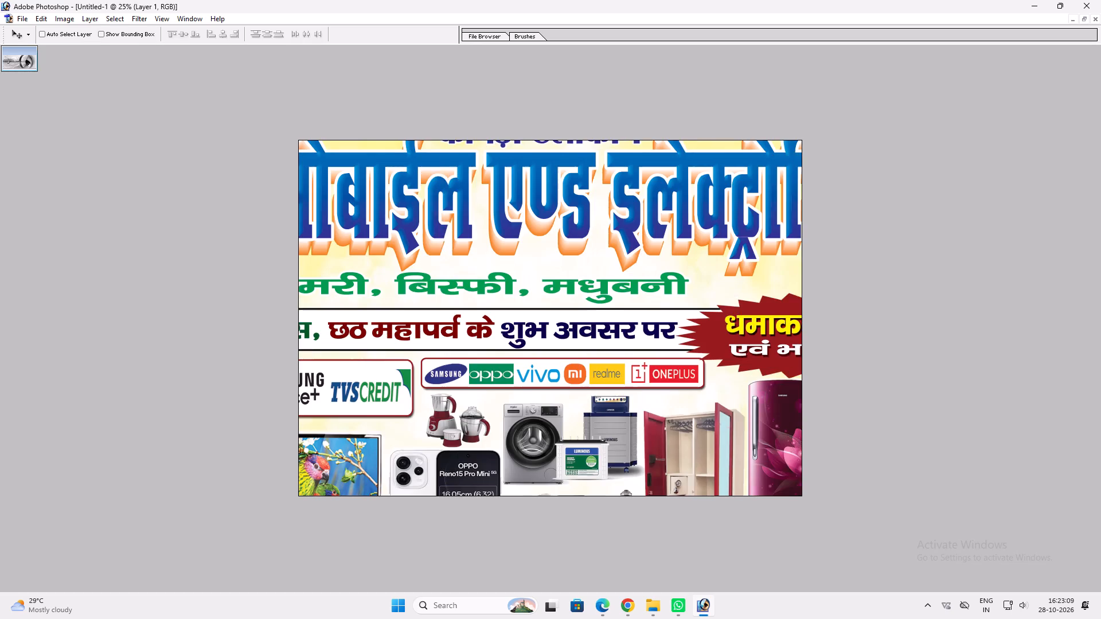
Align the banner layer with the top and left edges of the A4 canvas.
{"action": "left_click_drag", "start_coordinate": [685, 309], "coordinate": [716, 313]}
{"action": "scroll", "coordinate": [719, 314], "scroll_direction": "up", "scroll_amount": 5}
{"action": "key", "text": "ctrl+a"}
{"action": "left_click", "coordinate": [212, 37]}
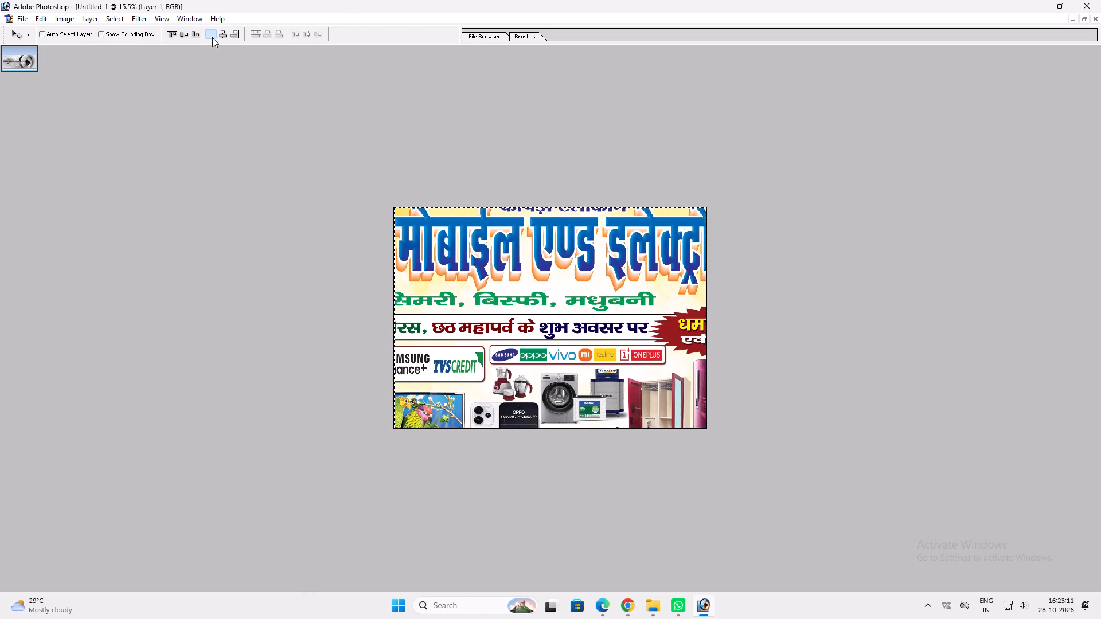
{"action": "left_click", "coordinate": [176, 34]}
{"action": "scroll", "coordinate": [204, 61], "scroll_direction": "up", "scroll_amount": 4}
{"action": "key", "text": "ctrl+d"}
Scale the banner proportionally to about 58% so that it spans the A4 canvas width.
{"action": "key", "text": "ctrl+t"}
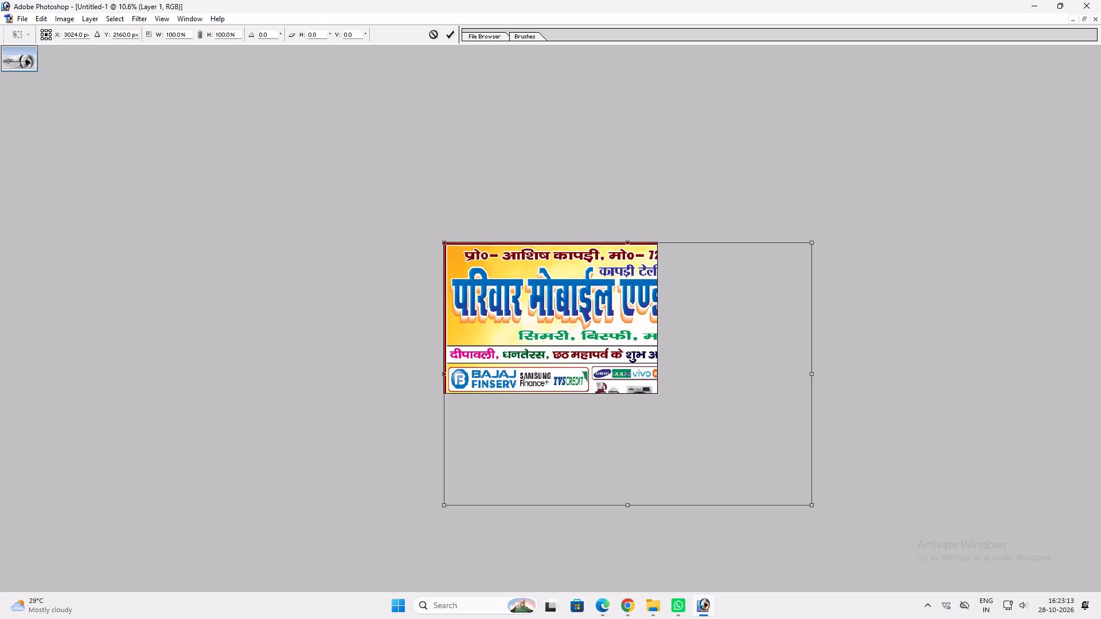
{"action": "left_click_drag", "start_coordinate": [814, 509], "coordinate": [678, 395], "text": "shift"}
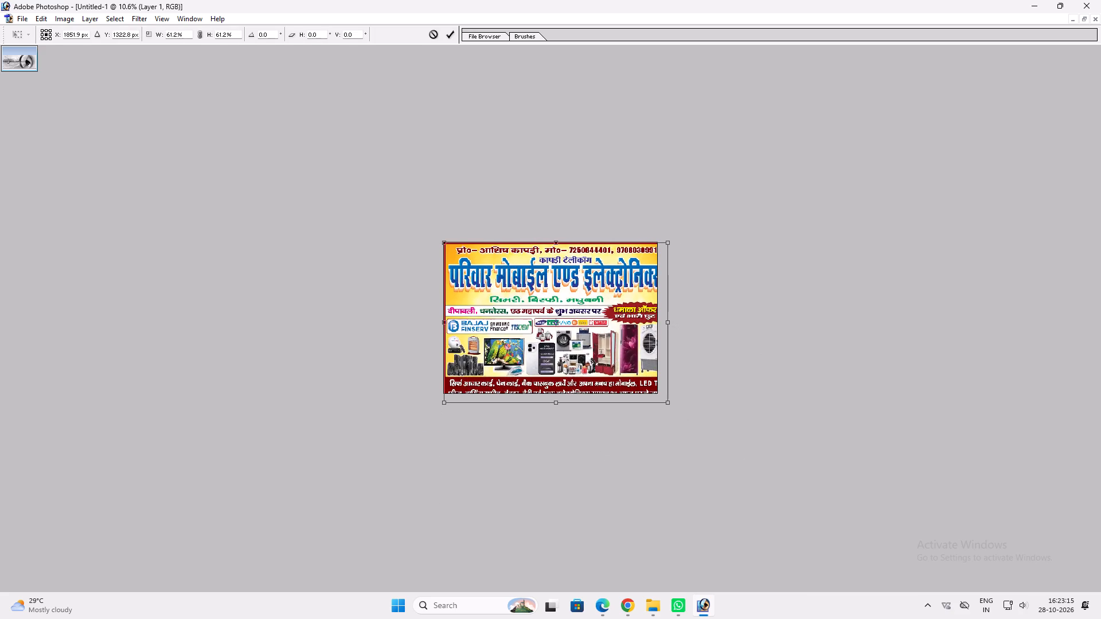
{"action": "left_click_drag", "start_coordinate": [678, 395], "coordinate": [667, 387], "text": "shift"}
{"action": "left_click", "coordinate": [660, 382], "text": "shift"}
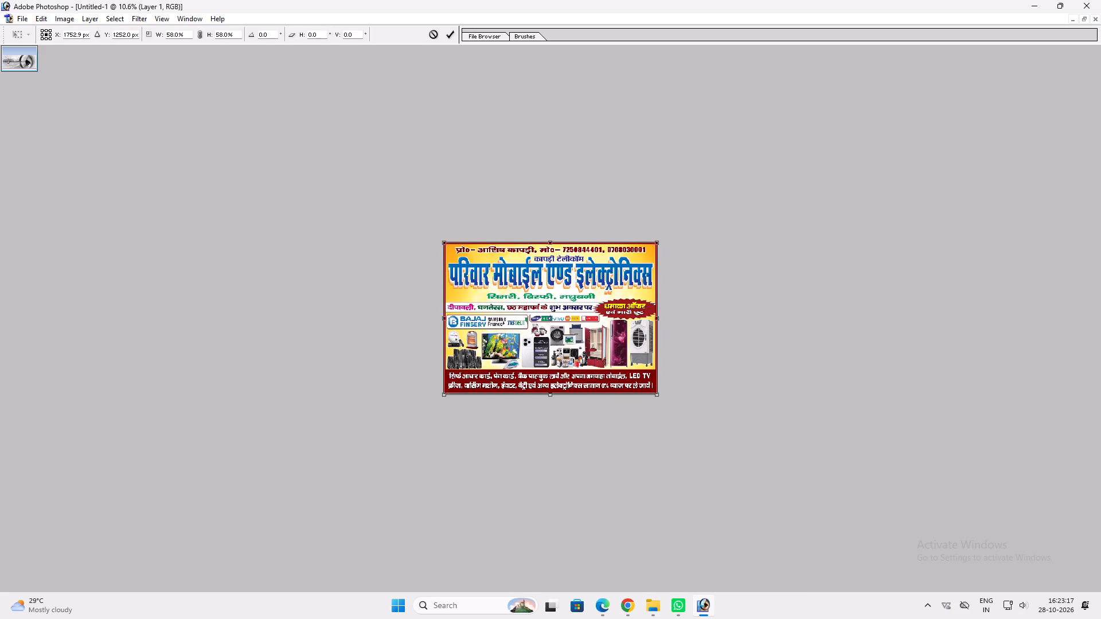
{"action": "key", "text": "Return"}
{"action": "key", "text": "ctrl+0"}
{"action": "key", "text": "v"}
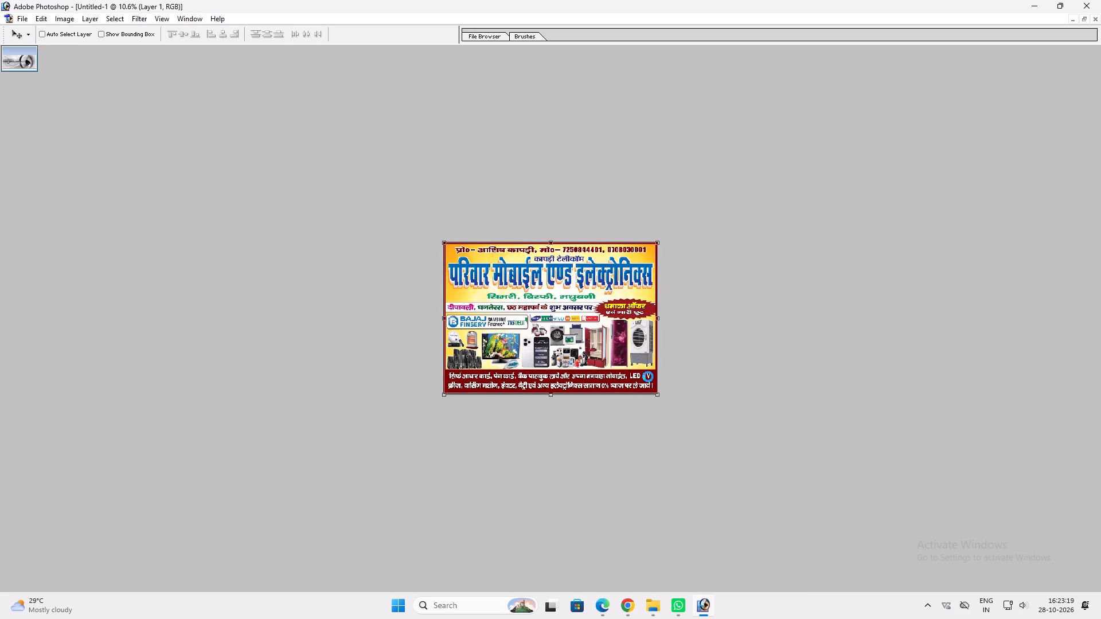
Compress the banner's height slightly so its bottom border fits inside the A4 canvas.
{"action": "scroll", "coordinate": [684, 453], "scroll_direction": "up", "scroll_amount": 3}
{"action": "key", "text": "ctrl+t"}
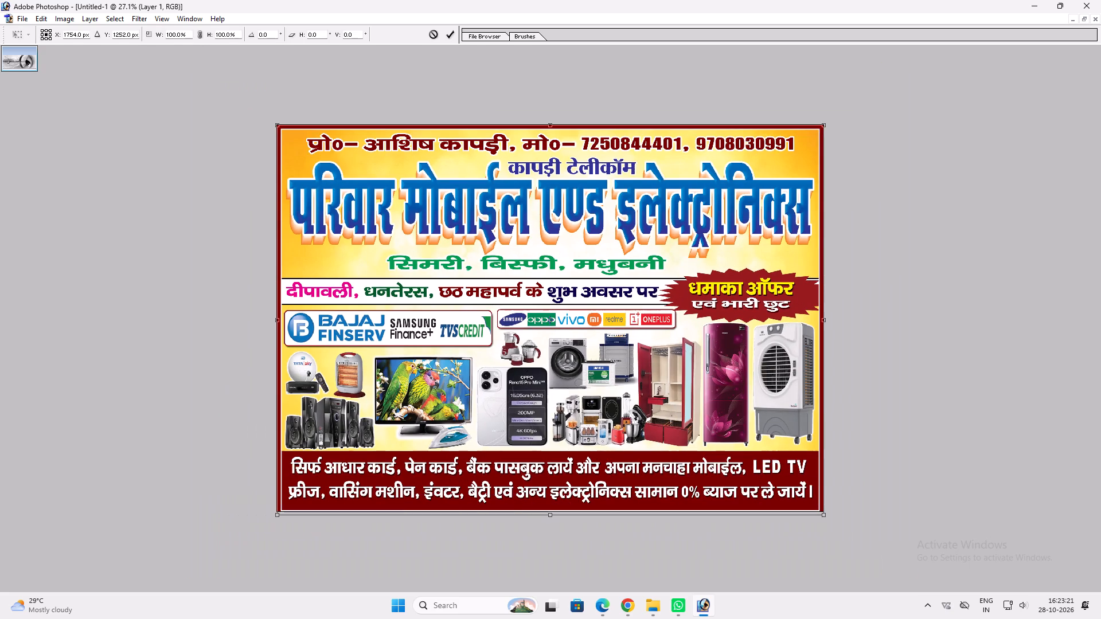
{"action": "left_click_drag", "start_coordinate": [713, 518], "coordinate": [720, 517], "text": "shift"}
{"action": "key", "text": "Return"}
{"action": "key", "text": "v"}
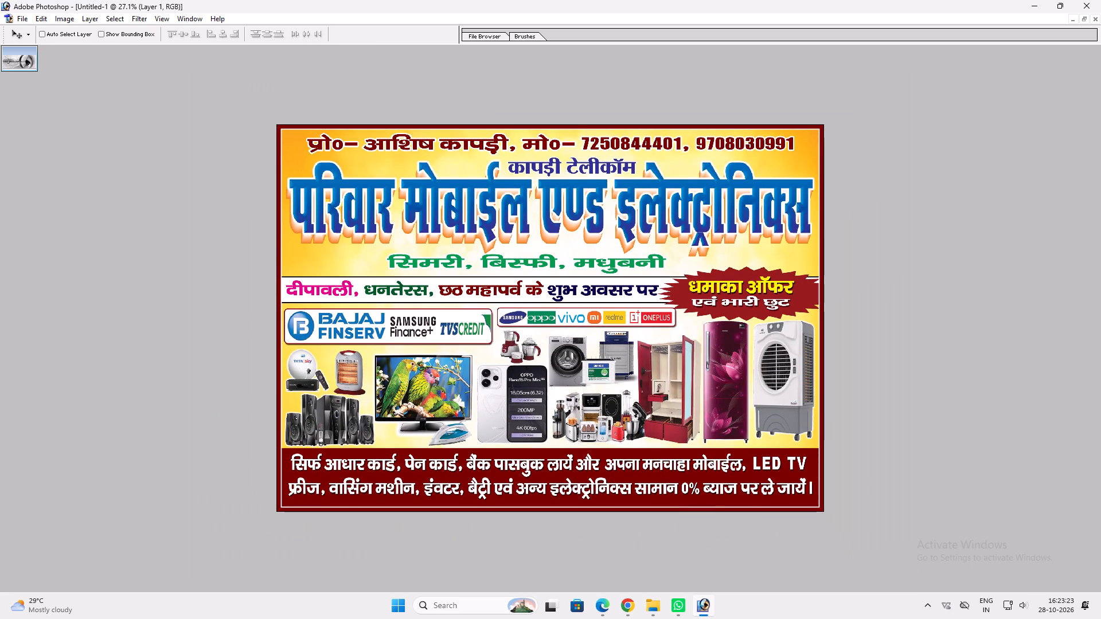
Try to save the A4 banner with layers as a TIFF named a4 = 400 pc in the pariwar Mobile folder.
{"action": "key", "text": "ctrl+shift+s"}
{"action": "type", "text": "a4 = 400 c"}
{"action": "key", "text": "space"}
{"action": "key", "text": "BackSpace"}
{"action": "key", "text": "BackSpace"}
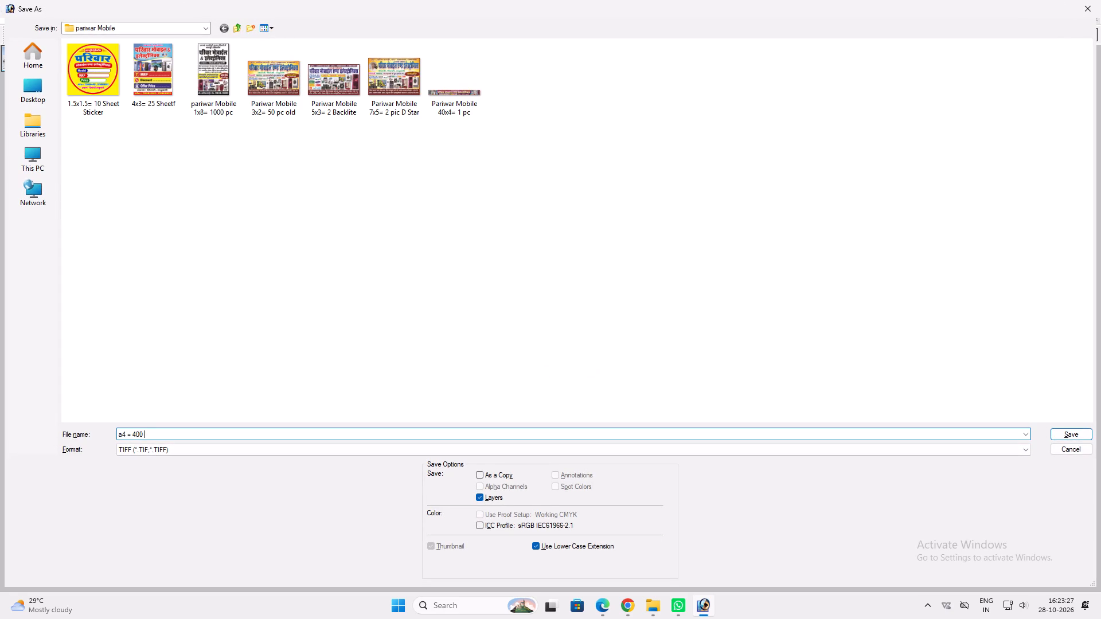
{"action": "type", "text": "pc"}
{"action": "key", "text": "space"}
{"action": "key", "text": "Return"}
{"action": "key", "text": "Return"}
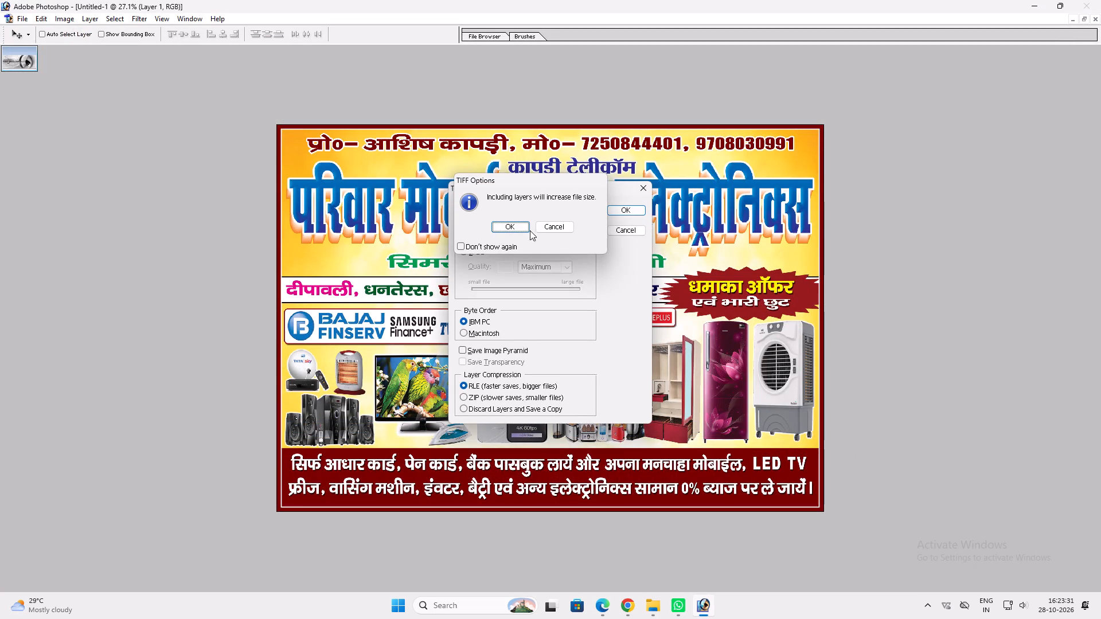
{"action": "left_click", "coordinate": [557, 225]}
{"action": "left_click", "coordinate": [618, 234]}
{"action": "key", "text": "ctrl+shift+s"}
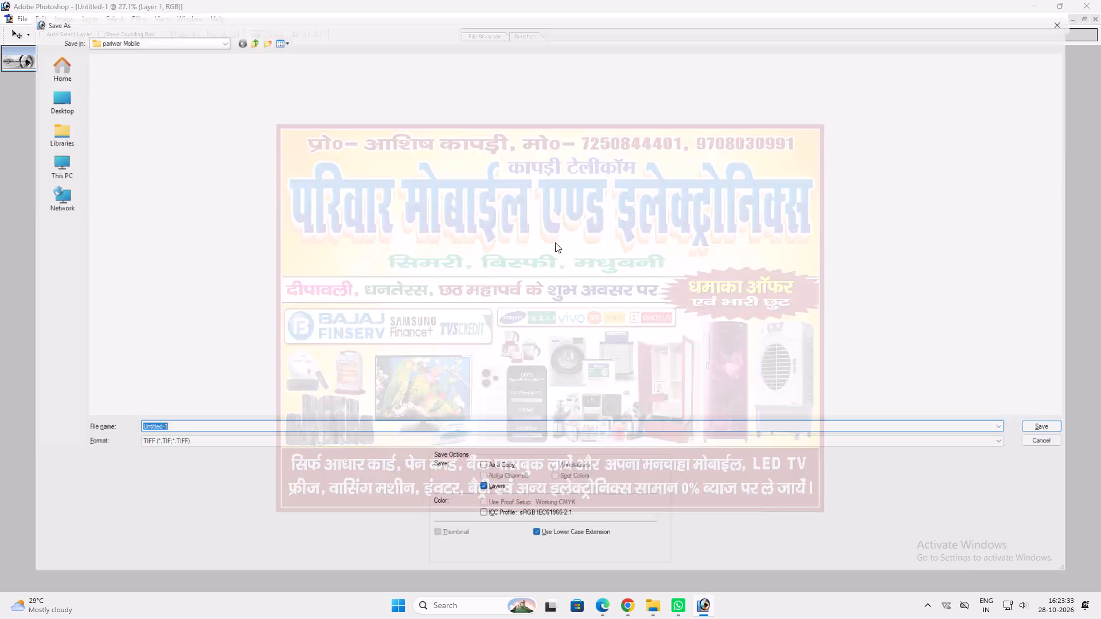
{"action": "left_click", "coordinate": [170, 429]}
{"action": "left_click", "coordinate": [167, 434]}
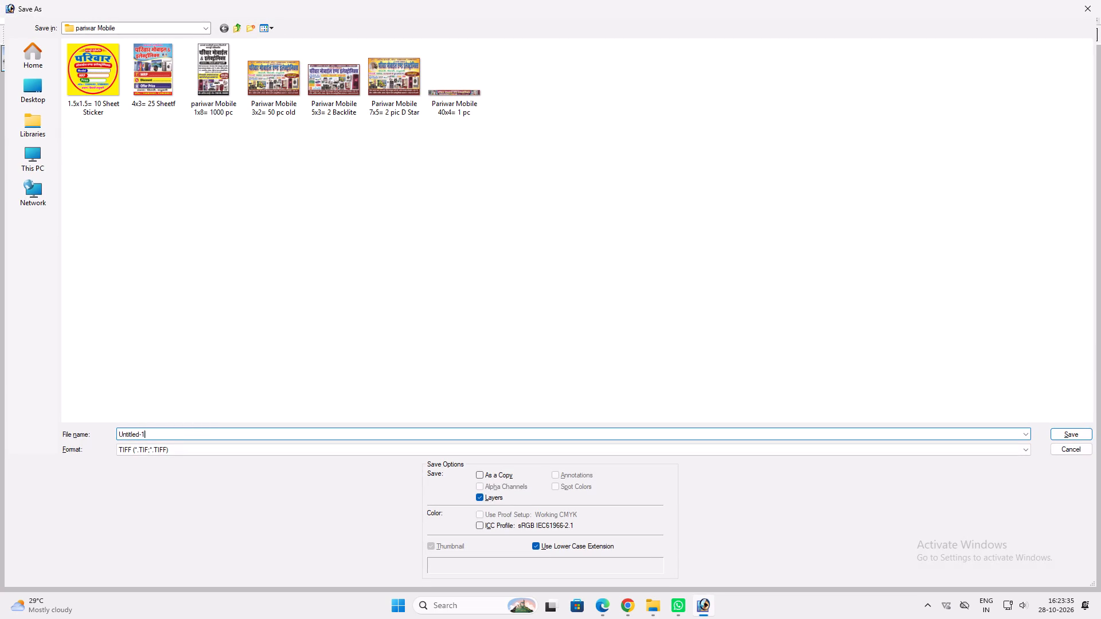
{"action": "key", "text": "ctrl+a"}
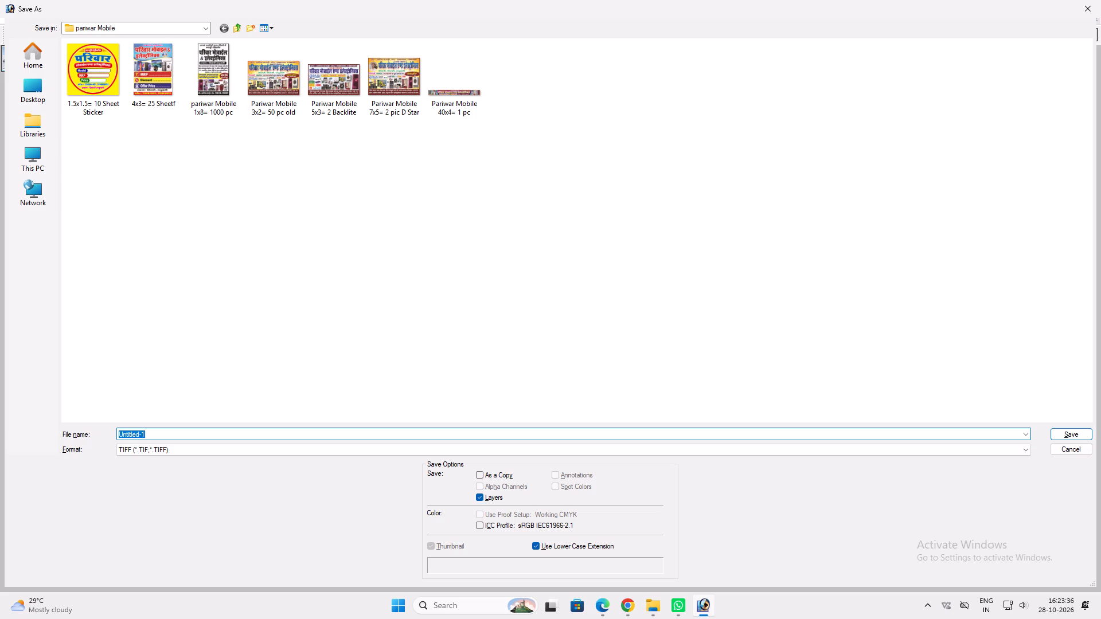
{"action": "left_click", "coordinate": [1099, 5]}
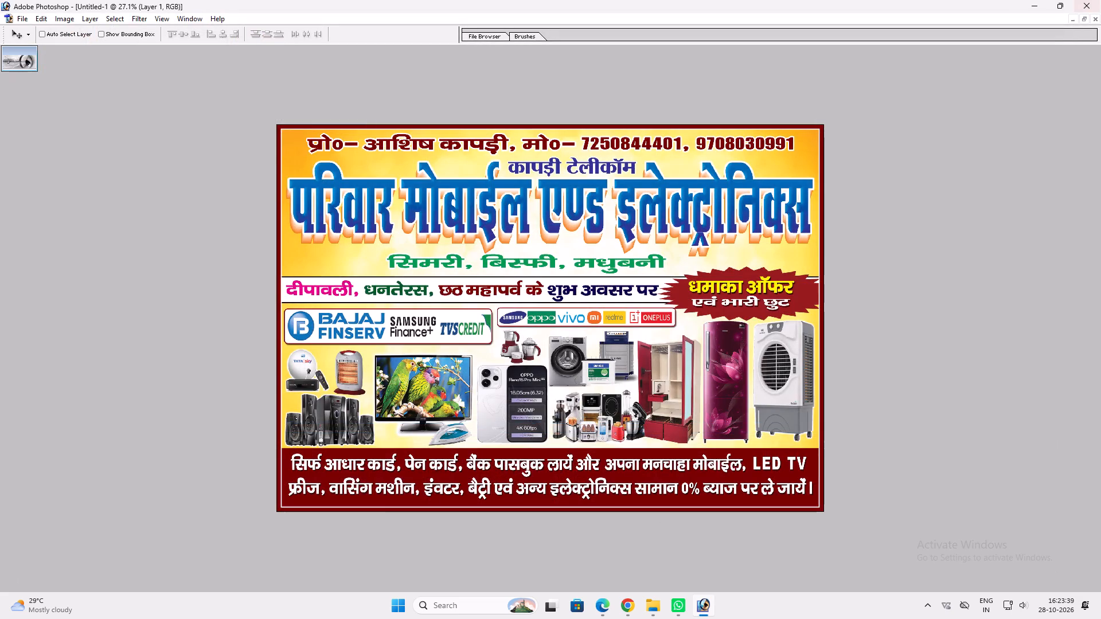
Check the A4 document's dimensions and resolution in Image Size.
{"action": "key", "text": "alt+i"}
{"action": "key", "text": "alt+i"}
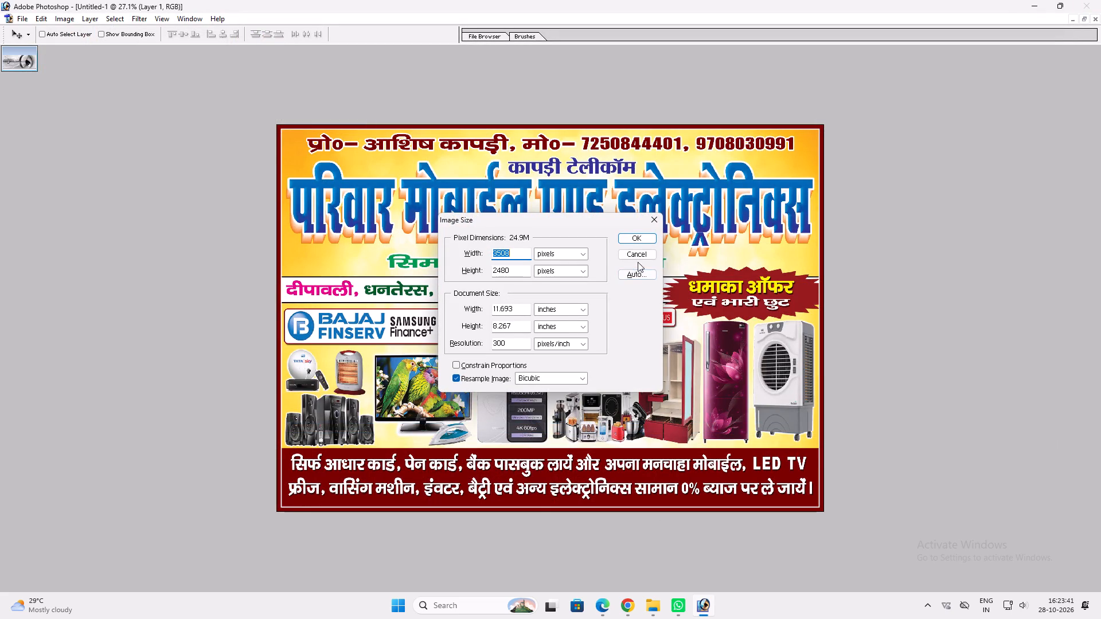
{"action": "left_click", "coordinate": [641, 257]}
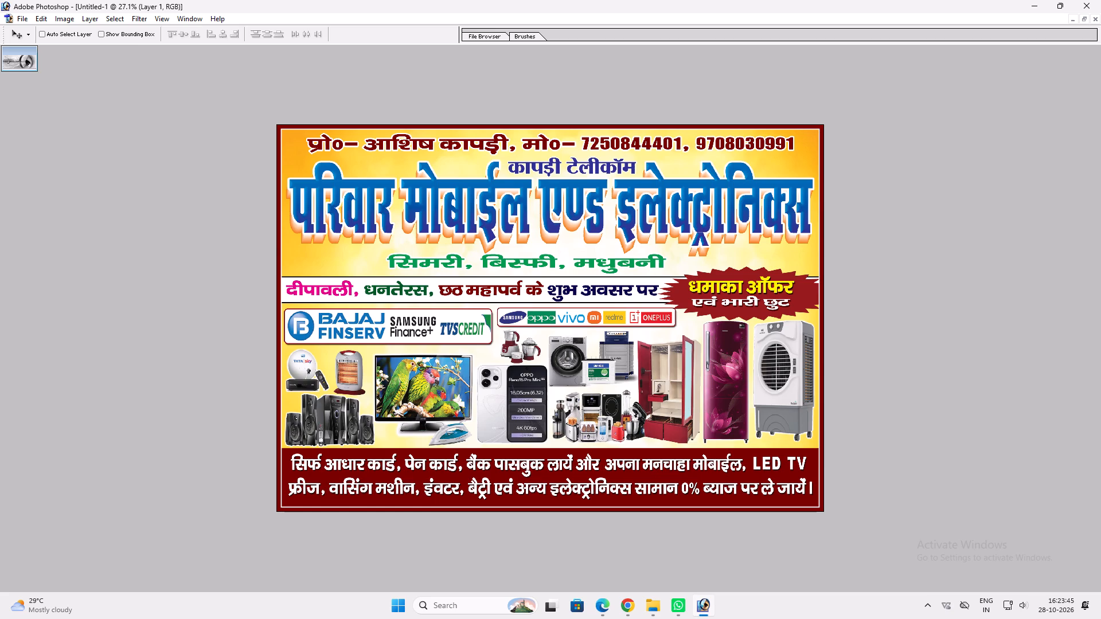
Save the A4 banner with layers as a TIFF named a4= 400 Sheet sticker in the pariwar Mobile folder.
{"action": "key", "text": "ctrl+shift+s"}
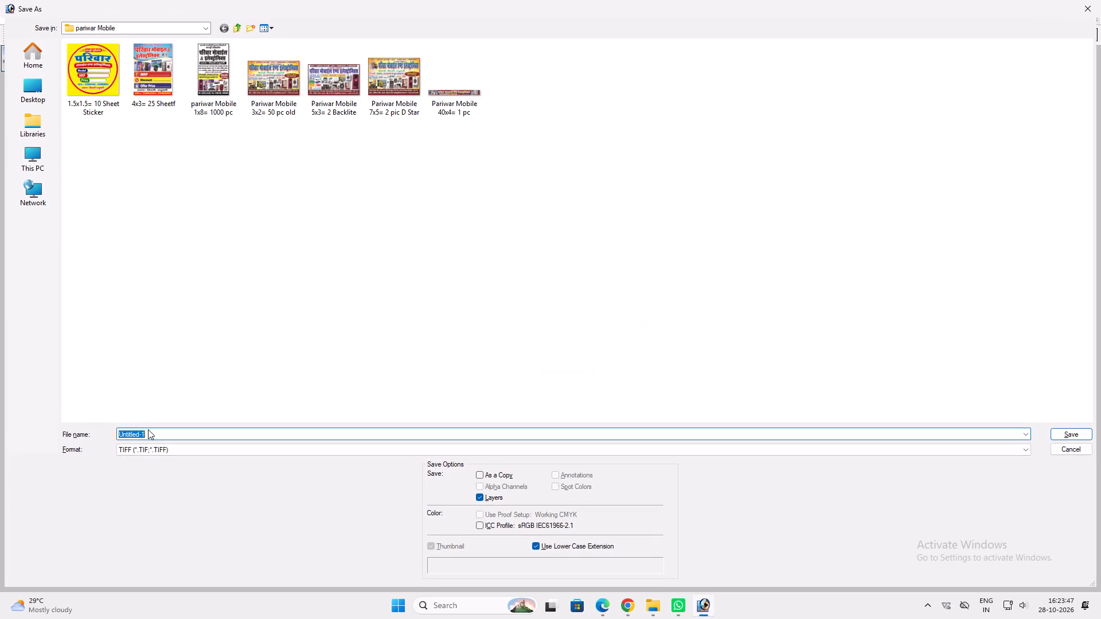
{"action": "double_click", "coordinate": [148, 429]}
{"action": "key", "text": "ctrl+a"}
{"action": "left_click", "coordinate": [147, 432]}
{"action": "type", "text": "a4="}
{"action": "key", "text": "space"}
{"action": "key", "text": "4"}
{"action": "key", "text": "0"}
{"action": "type", "text": "0 Sheet"}
{"action": "key", "text": "space"}
{"action": "type", "text": "sticker"}
{"action": "key", "text": "space"}
{"action": "key", "text": "Return"}
{"action": "key", "text": "Return"}
{"action": "key", "text": "Return"}
{"action": "key", "text": "Return"}
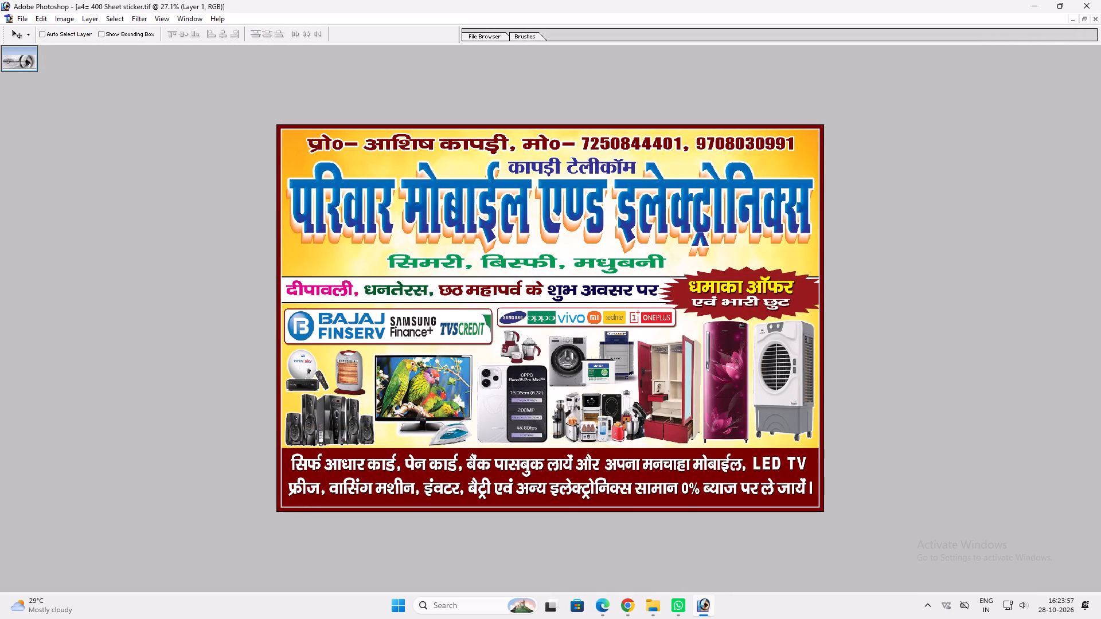
Close the saved A4 banner document.
{"action": "type", "text": "fff"}
{"action": "left_click", "coordinate": [674, 345], "text": "ctrl"}
{"action": "key", "text": "ctrl+w"}
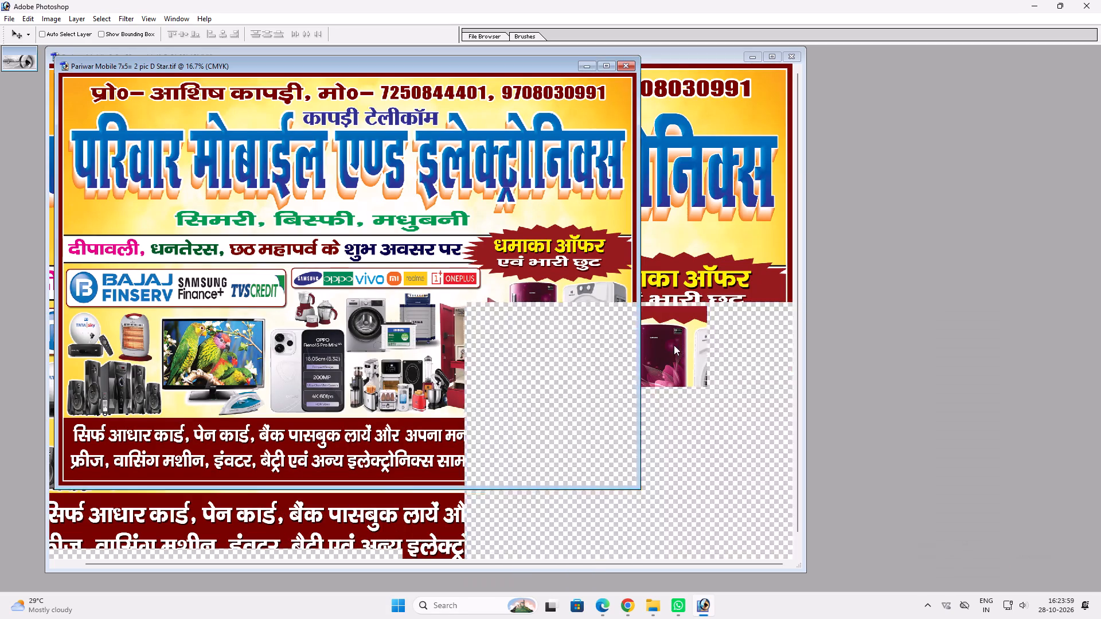
{"action": "left_click", "coordinate": [560, 226]}
Create a new 18 x 12 inch CMYK document at 300 pixels/inch with a white background.
{"action": "key", "text": "ctrl+n"}
{"action": "key", "text": "Tab"}
{"action": "key", "text": "Tab"}
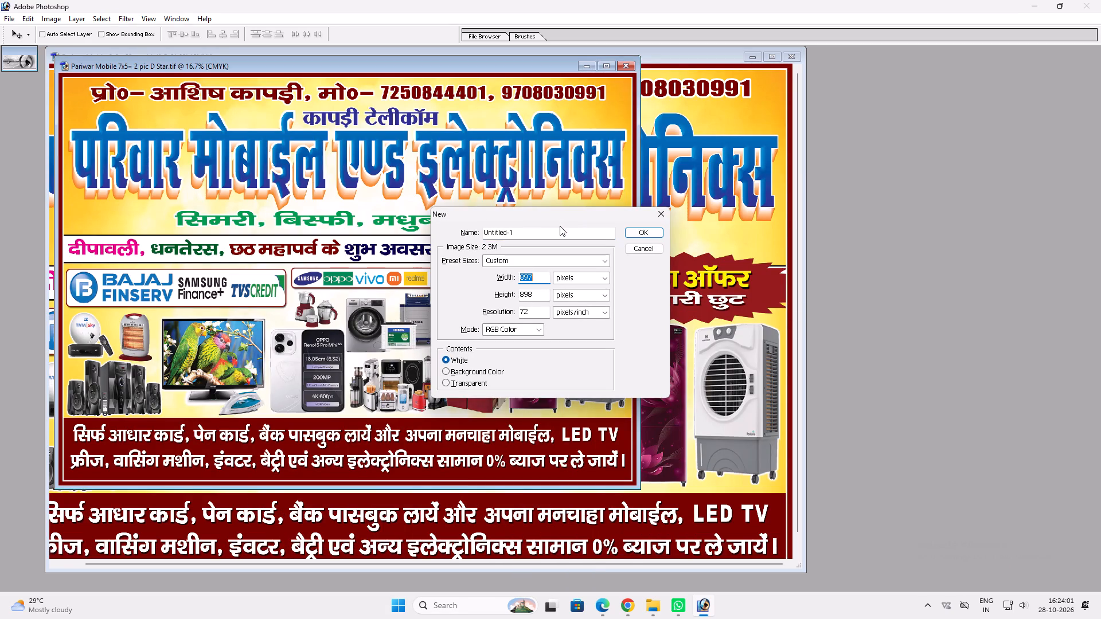
{"action": "key", "text": "1"}
{"action": "key", "text": "8"}
{"action": "key", "text": "Tab"}
{"action": "key", "text": "Down"}
{"action": "key", "text": "Tab"}
{"action": "type", "text": "12"}
{"action": "key", "text": "Tab"}
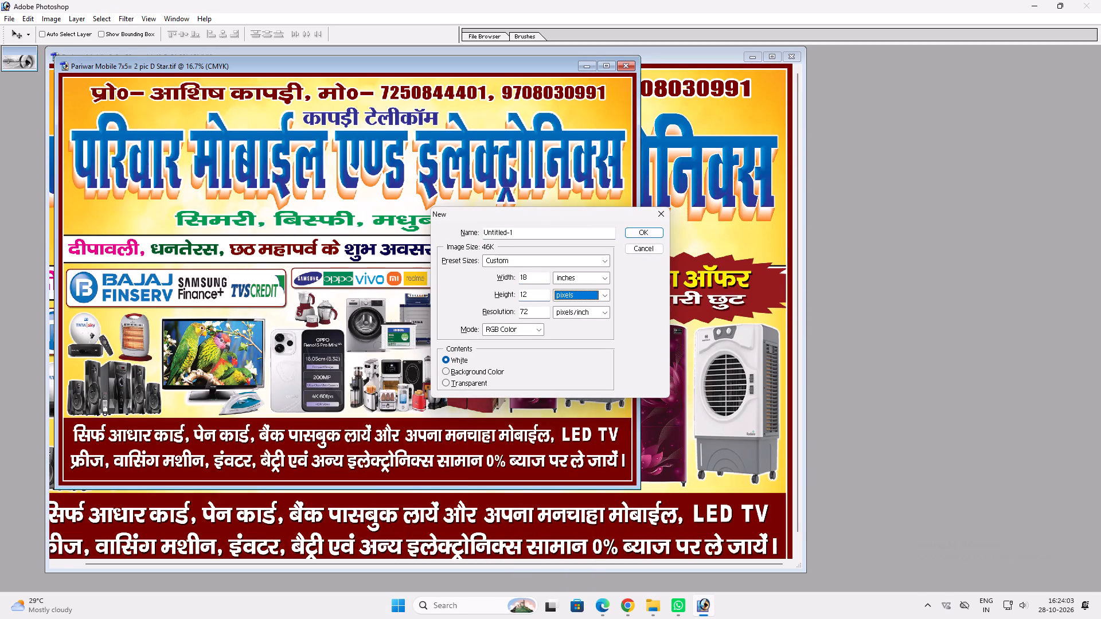
{"action": "key", "text": "Down"}
{"action": "key", "text": "Tab"}
{"action": "key", "text": "Tab"}
{"action": "key", "text": "shift+Tab"}
{"action": "type", "text": "300"}
{"action": "key", "text": "Tab"}
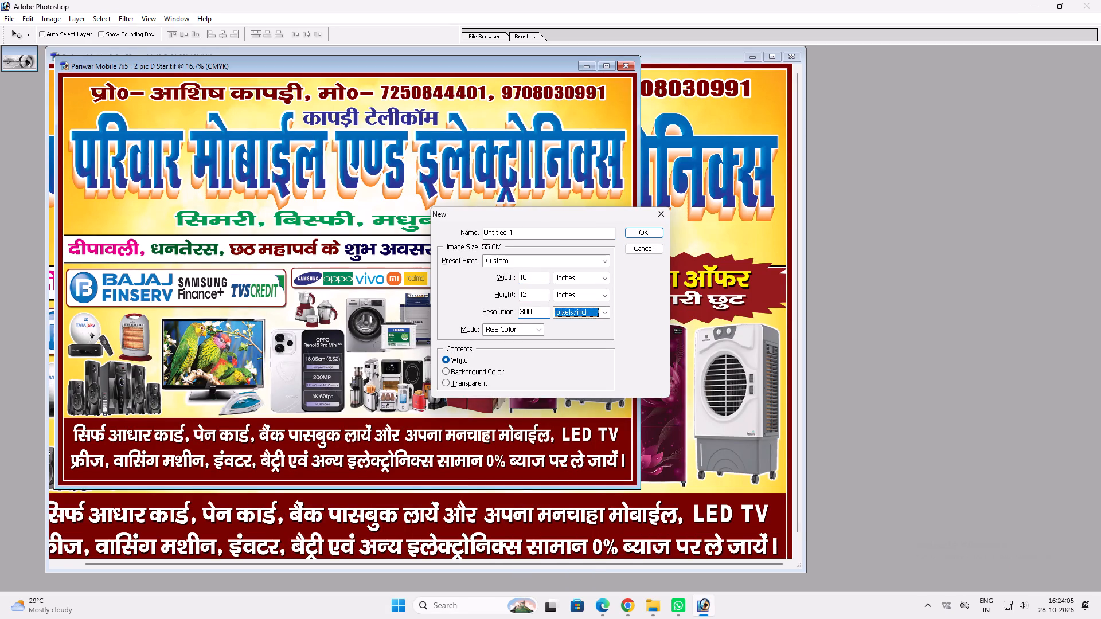
{"action": "key", "text": "Tab"}
{"action": "key", "text": "Right"}
{"action": "key", "text": "Return"}
Copy the Pariwar Mobile 7x5 banner into the new document and align it with the canvas's top and left edges.
{"action": "key", "text": "v"}
{"action": "left_click_drag", "start_coordinate": [423, 72], "coordinate": [903, 133]}
{"action": "left_click", "coordinate": [400, 170]}
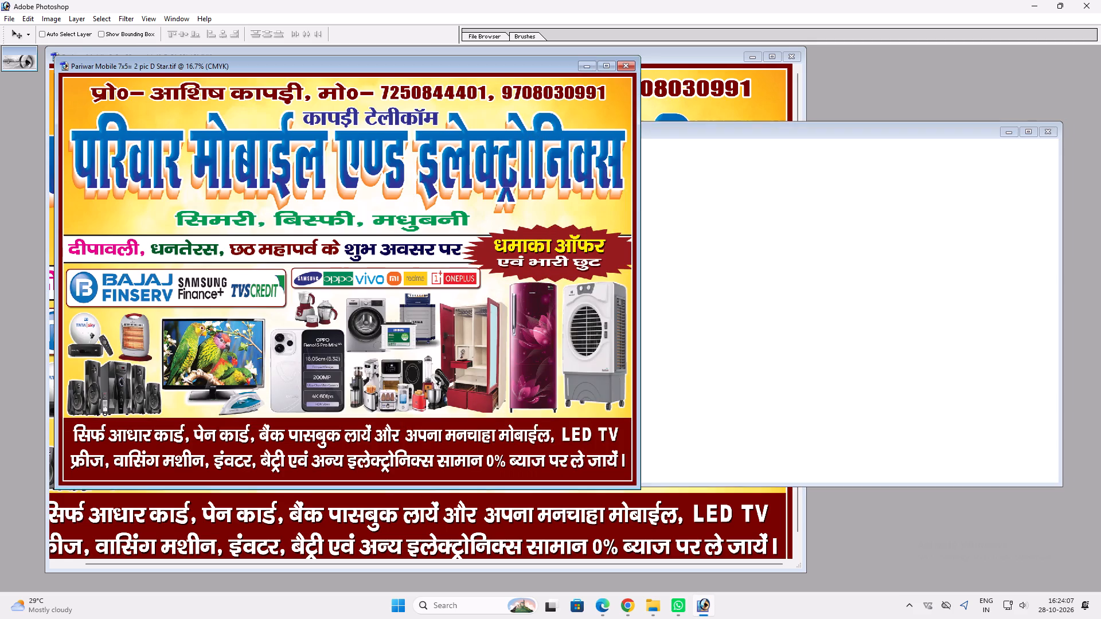
{"action": "left_click_drag", "start_coordinate": [395, 170], "coordinate": [758, 268]}
{"action": "key", "text": "v"}
{"action": "double_click", "coordinate": [698, 127]}
{"action": "key", "text": "v"}
{"action": "left_click_drag", "start_coordinate": [599, 279], "coordinate": [653, 249]}
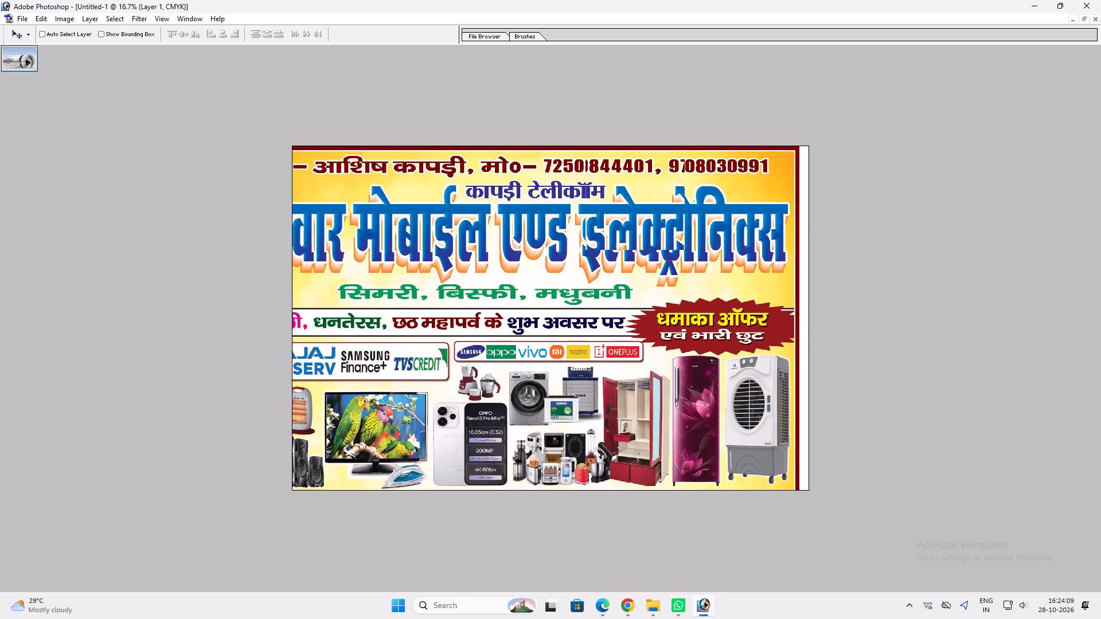
{"action": "left_click_drag", "start_coordinate": [653, 249], "coordinate": [677, 246]}
{"action": "key", "text": "ctrl+a"}
{"action": "left_click", "coordinate": [212, 35]}
{"action": "left_click", "coordinate": [171, 28]}
{"action": "left_click", "coordinate": [170, 32]}
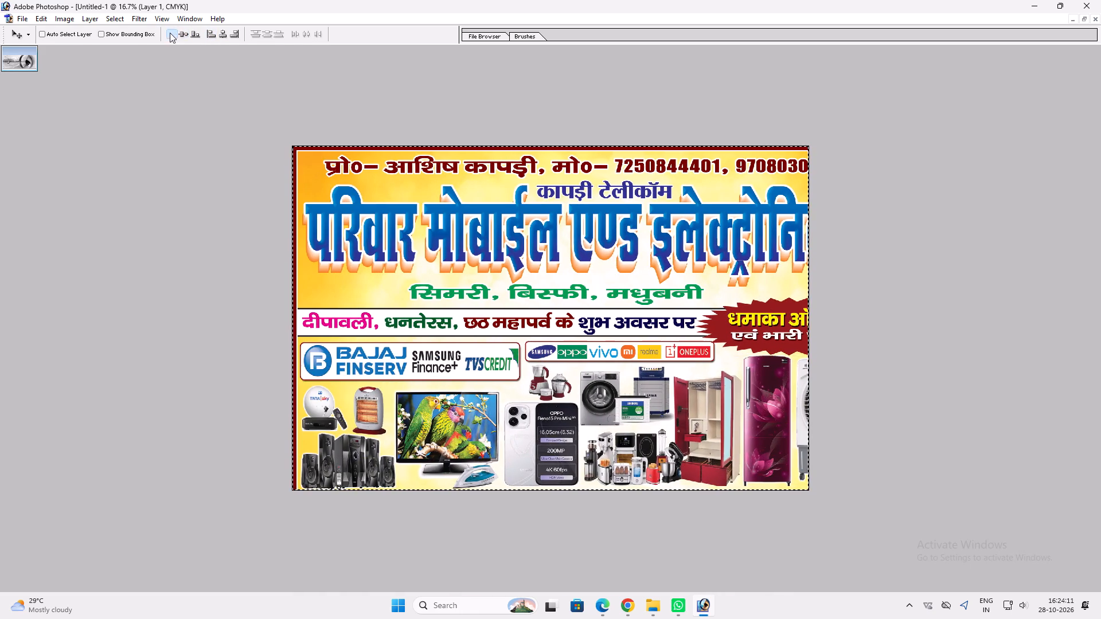
Scale the banner to about 89% width and compress its height slightly so it fills the 18 x 12 inch canvas.
{"action": "scroll", "coordinate": [346, 142], "scroll_direction": "up", "scroll_amount": 4}
{"action": "key", "text": "ctrl+d"}
{"action": "key", "text": "ctrl+t"}
{"action": "left_click_drag", "start_coordinate": [775, 481], "coordinate": [729, 444], "text": "shift"}
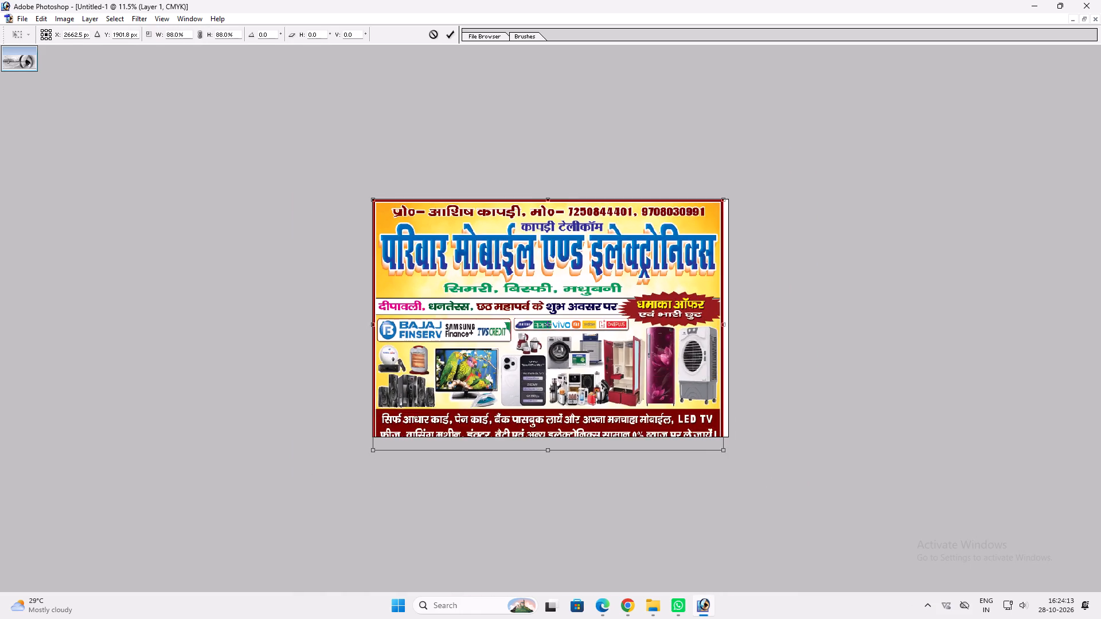
{"action": "left_click_drag", "start_coordinate": [729, 444], "coordinate": [731, 442], "text": "shift"}
{"action": "left_click", "coordinate": [725, 432], "text": "shift"}
{"action": "left_click_drag", "start_coordinate": [702, 449], "coordinate": [706, 441], "text": "shift"}
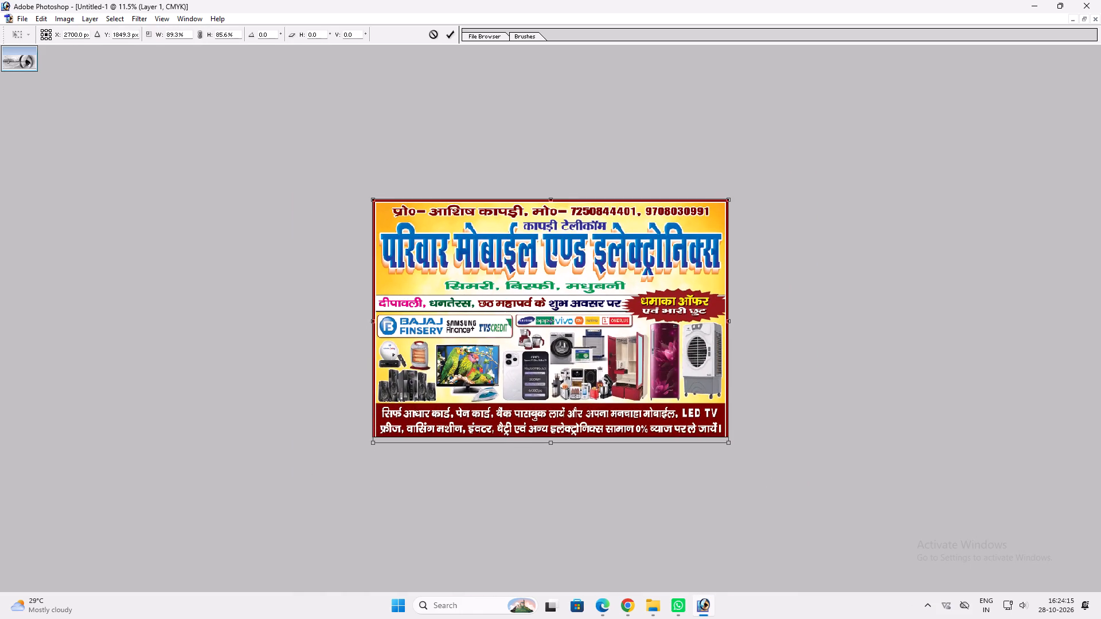
{"action": "left_click_drag", "start_coordinate": [706, 441], "coordinate": [707, 438], "text": "shift"}
{"action": "key", "text": "Return"}
{"action": "type", "text": "v0"}
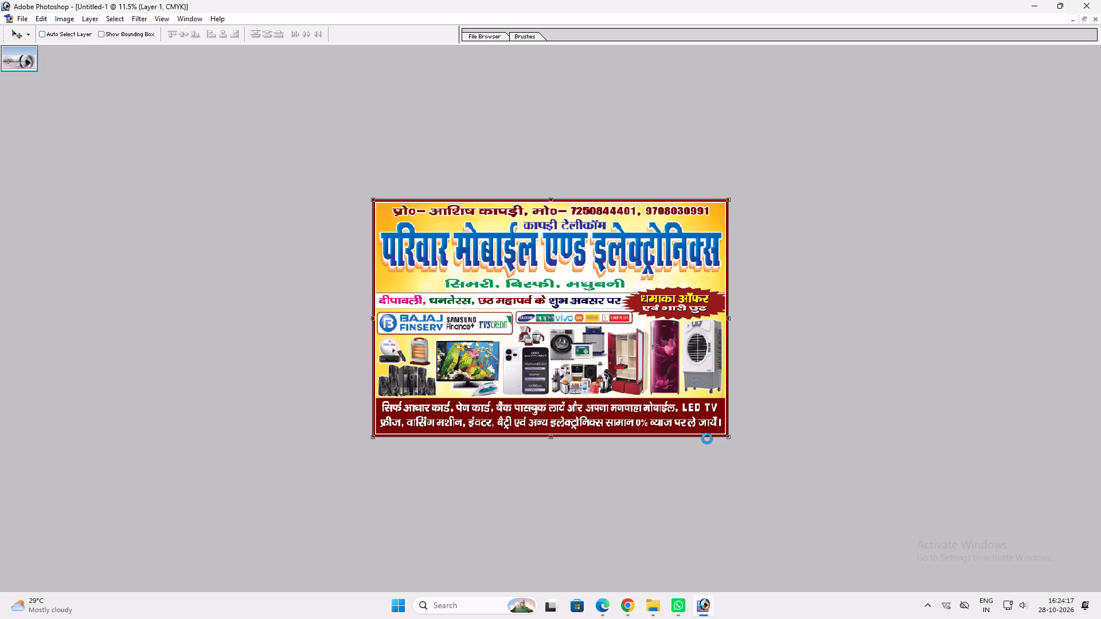
Save the 18x12 banner with layers as a TIFF named Sticker 18x12= 100 Sheert Sticker in the pariwar Mobile folder.
{"action": "key", "text": "ctrl+shift+s"}
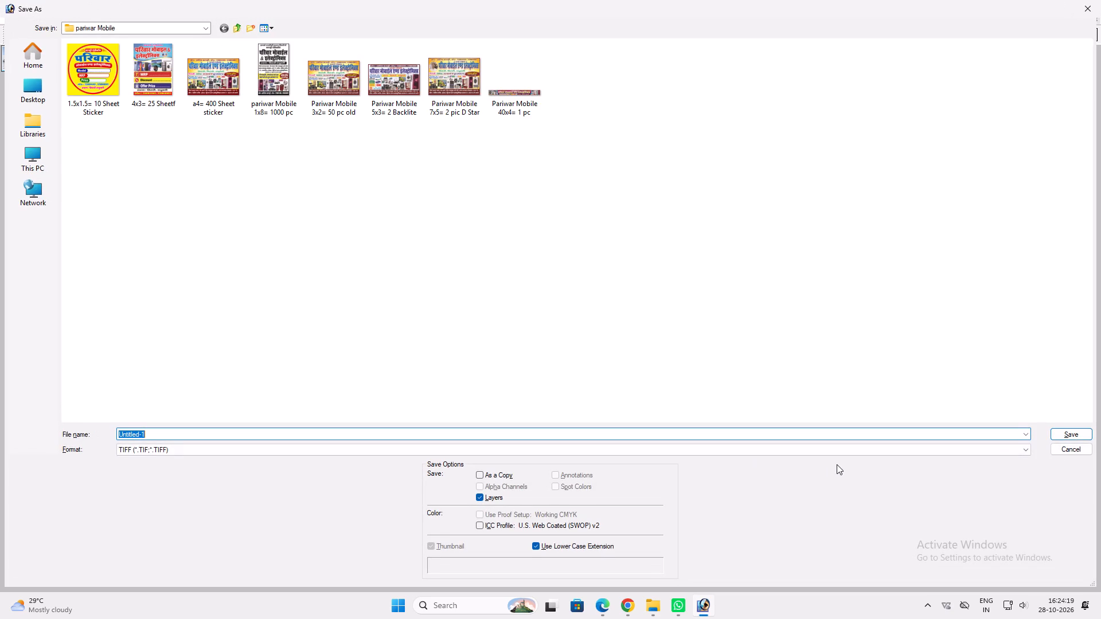
{"action": "type", "text": "Sticker 18x12="}
{"action": "key", "text": "space"}
{"action": "type", "text": "100 Sheert Sticker"}
{"action": "key", "text": "space"}
{"action": "key", "text": "space"}
{"action": "key", "text": "Return"}
{"action": "key", "text": "Return"}
{"action": "key", "text": "Return"}
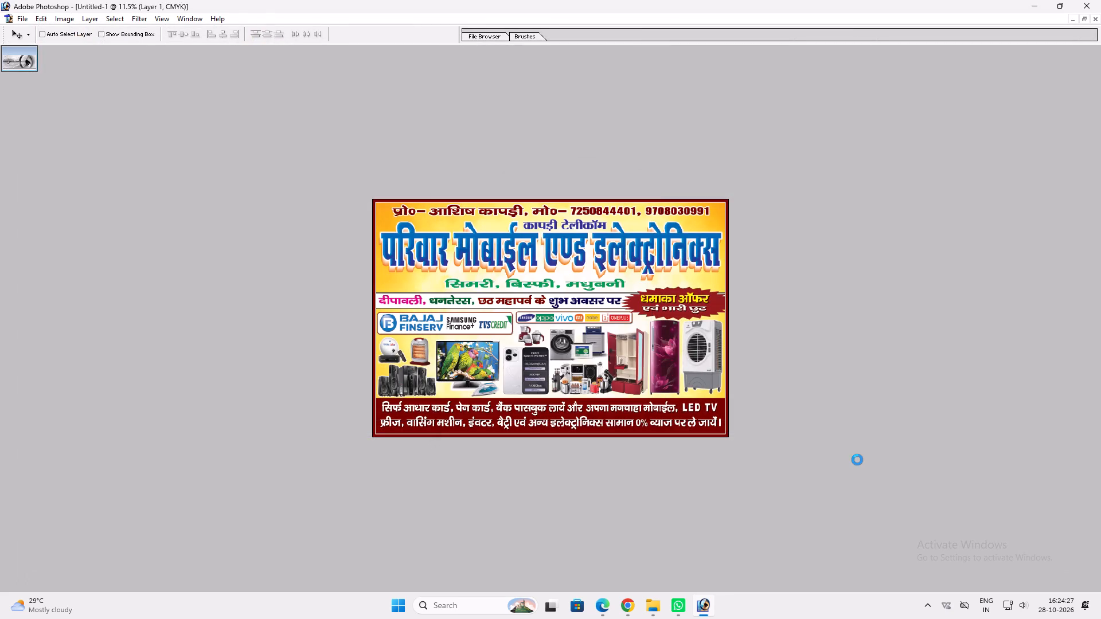
{"action": "key", "text": "Return"}
Close the 18x12, 7x5 and 3x2 banner documents, discarding the changes to the 7x5 banner.
{"action": "key", "text": "ctrl+w"}
{"action": "key", "text": "ctrl+0"}
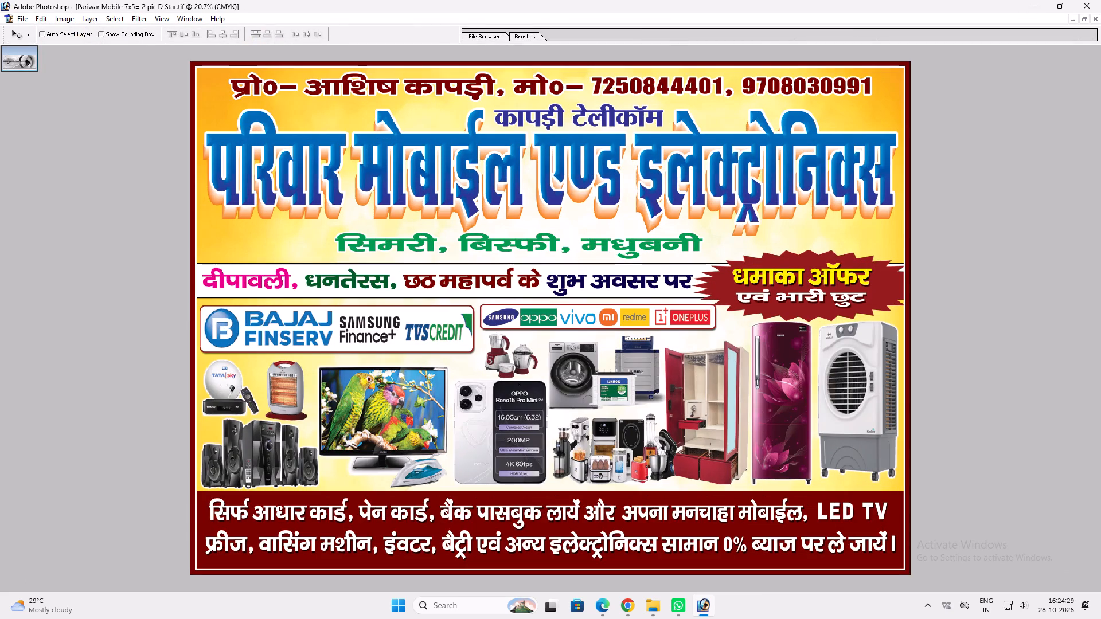
{"action": "key", "text": "ctrl+w"}
{"action": "left_click", "coordinate": [561, 229]}
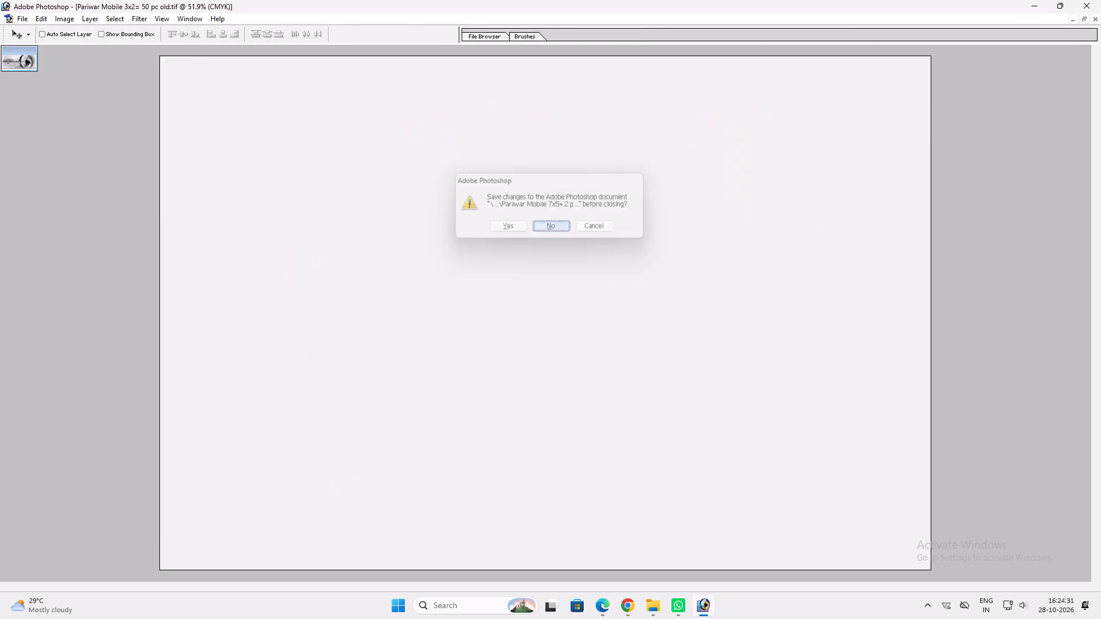
{"action": "key", "text": "ctrl+w"}
Open the 1.5x1.5= 10 Sheet Sticker and 4x3= 25 Sheetf files together and inspect the 4x3 design fitted to the view.
{"action": "double_click", "coordinate": [561, 228]}
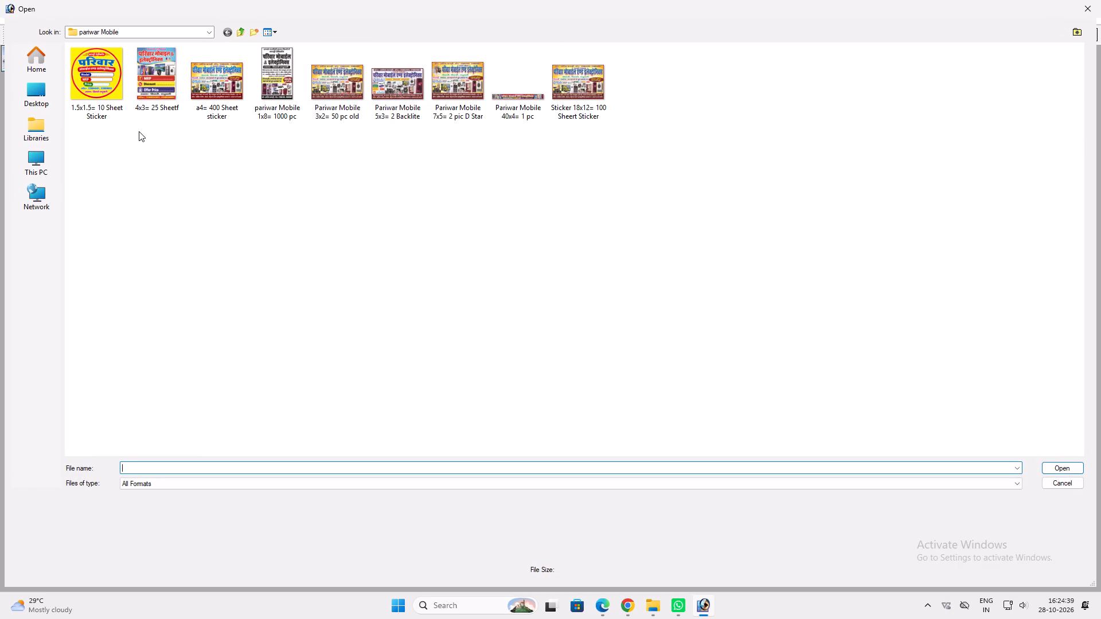
{"action": "left_click", "coordinate": [108, 101]}
{"action": "left_click", "coordinate": [164, 93], "text": "ctrl"}
{"action": "key", "text": "Return"}
{"action": "key", "text": "space"}
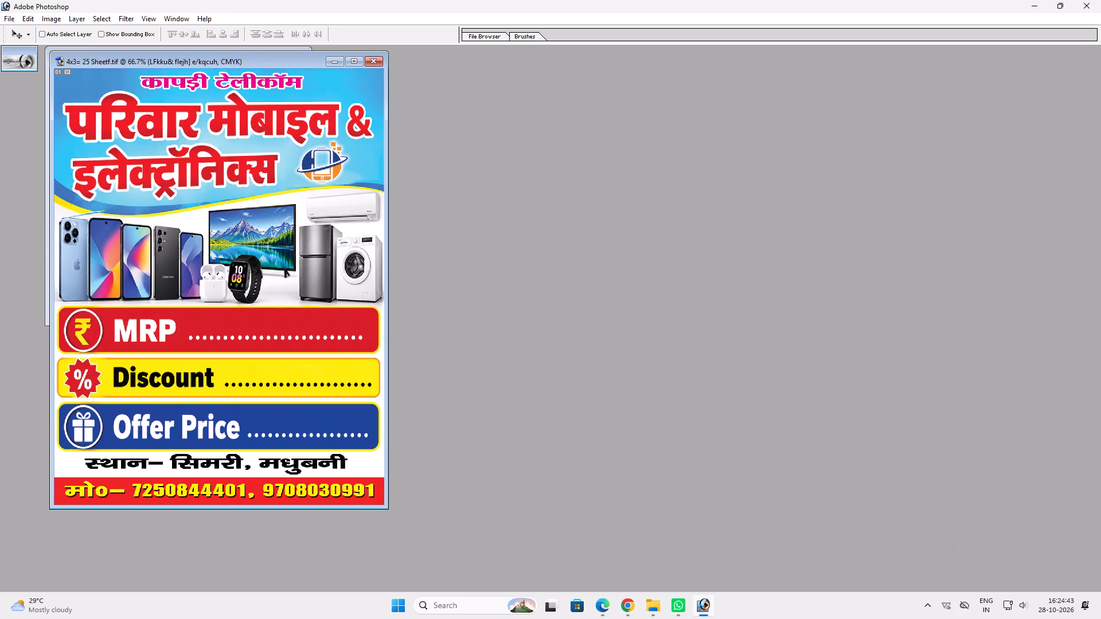
{"action": "double_click", "coordinate": [220, 56]}
{"action": "key", "text": "ctrl+0"}
{"action": "key", "text": "v"}
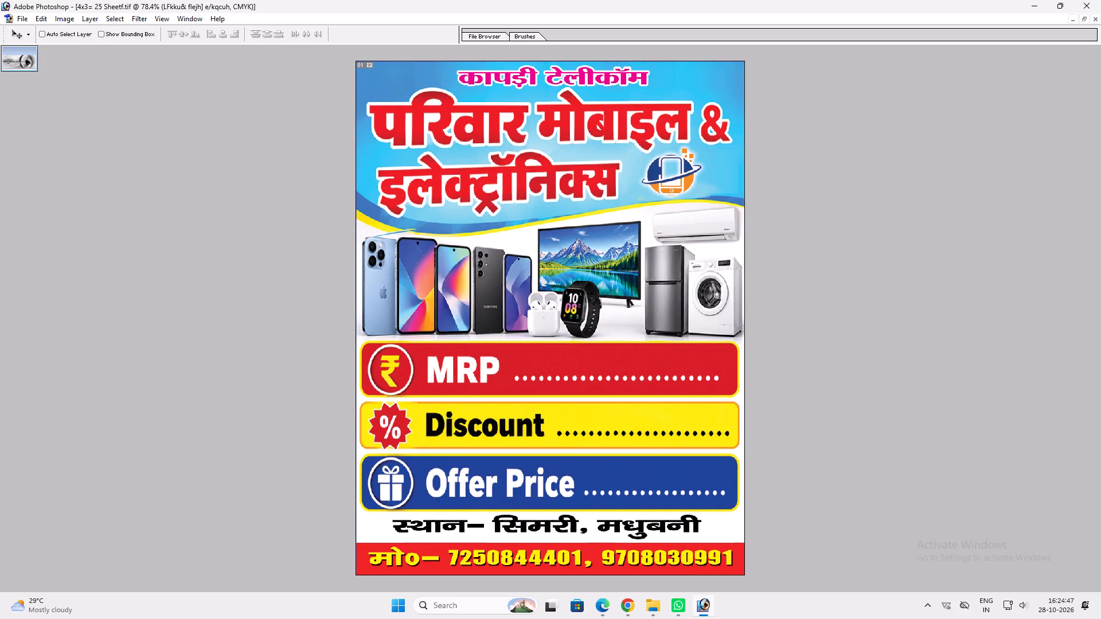
Close the 4x3 design, check the 1.5x1.5 round sticker and its print settings without printing, and close it.
{"action": "key", "text": "ctrl+w"}
{"action": "key", "text": "ctrl+0"}
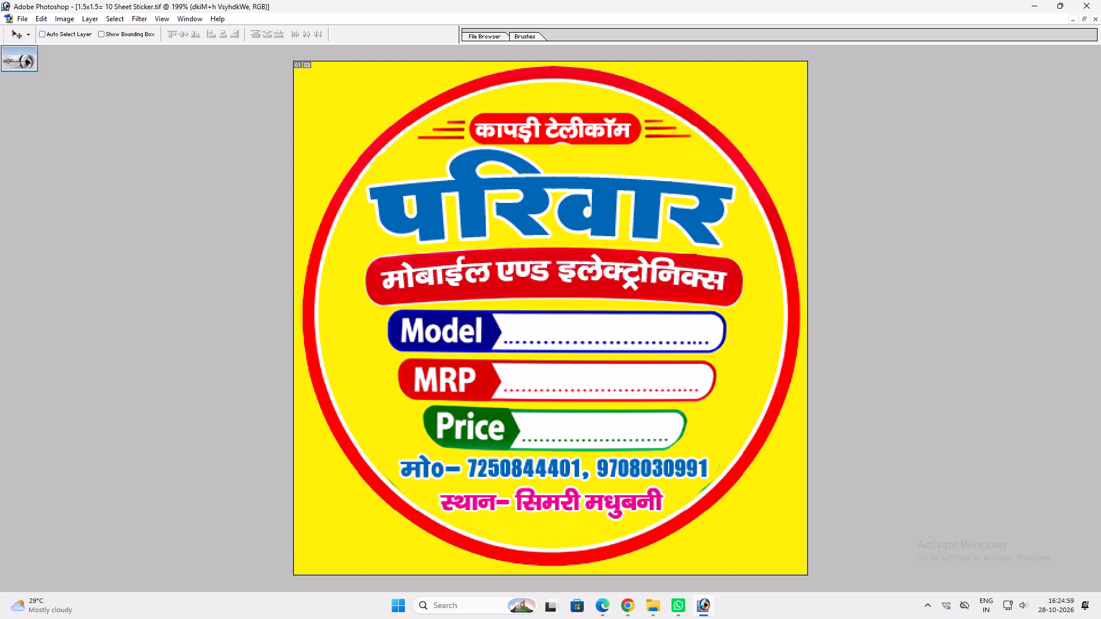
{"action": "key", "text": "ctrl+p"}
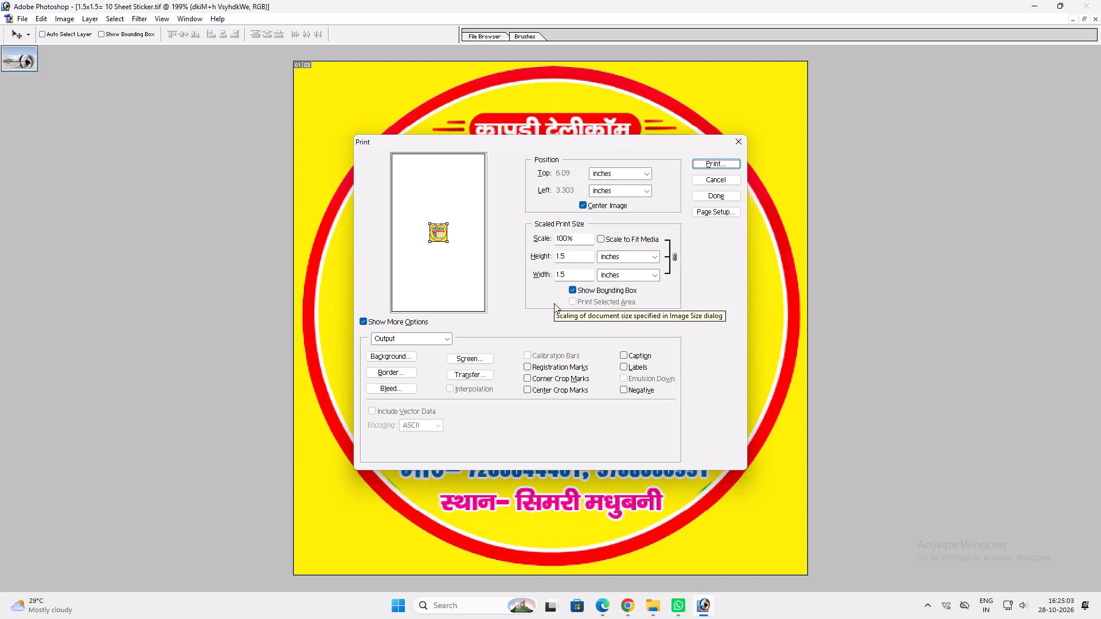
{"action": "left_click", "coordinate": [713, 185]}
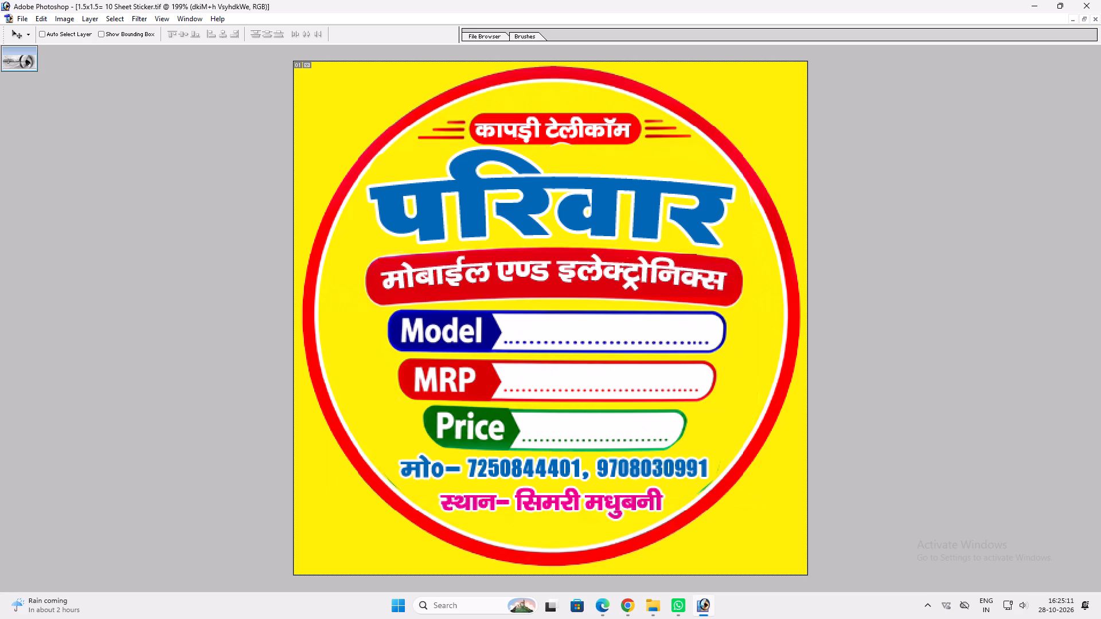
{"action": "key", "text": "ctrl+w"}
Open the Pariwar Mobile 5x3= 2 Backlite file from the pariwar Mobile folder.
{"action": "double_click", "coordinate": [701, 186]}
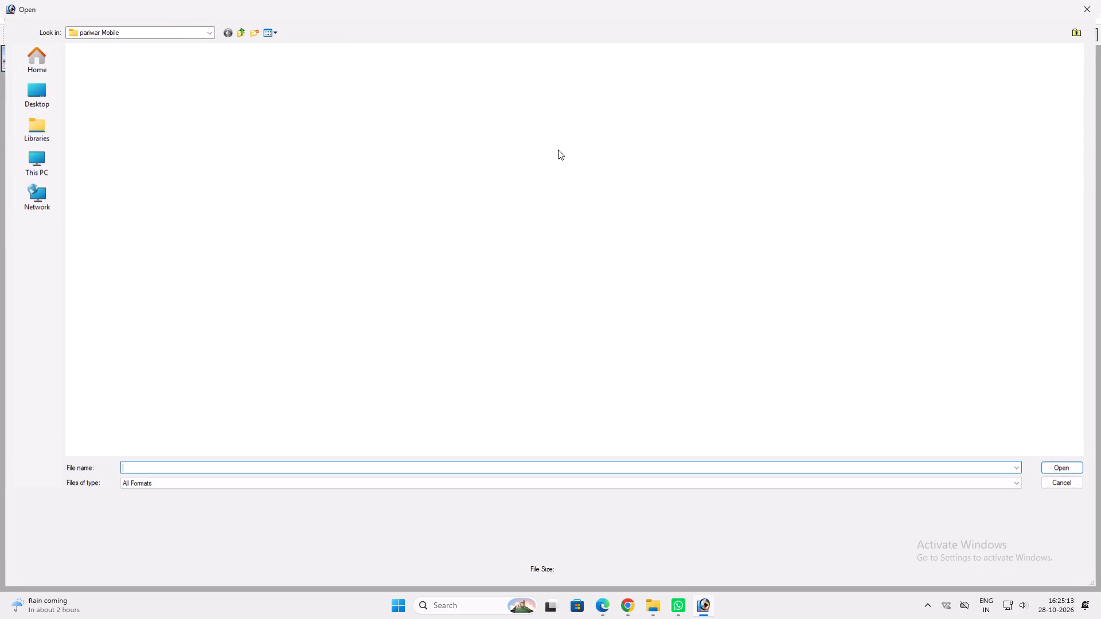
{"action": "left_click", "coordinate": [374, 87]}
{"action": "key", "text": "Return"}
{"action": "key", "text": "space"}
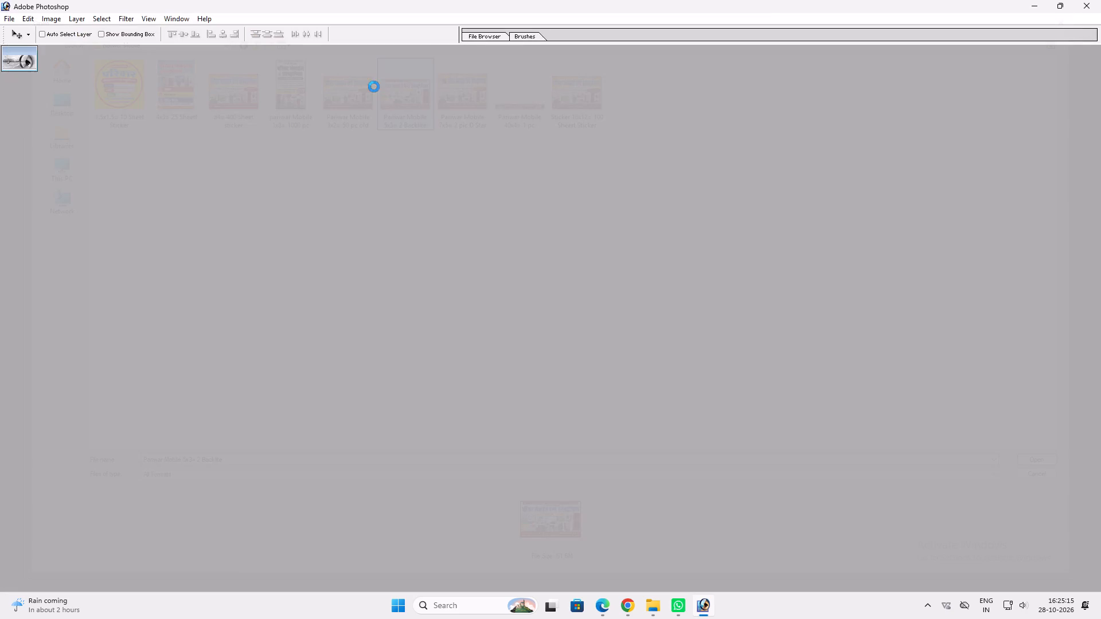
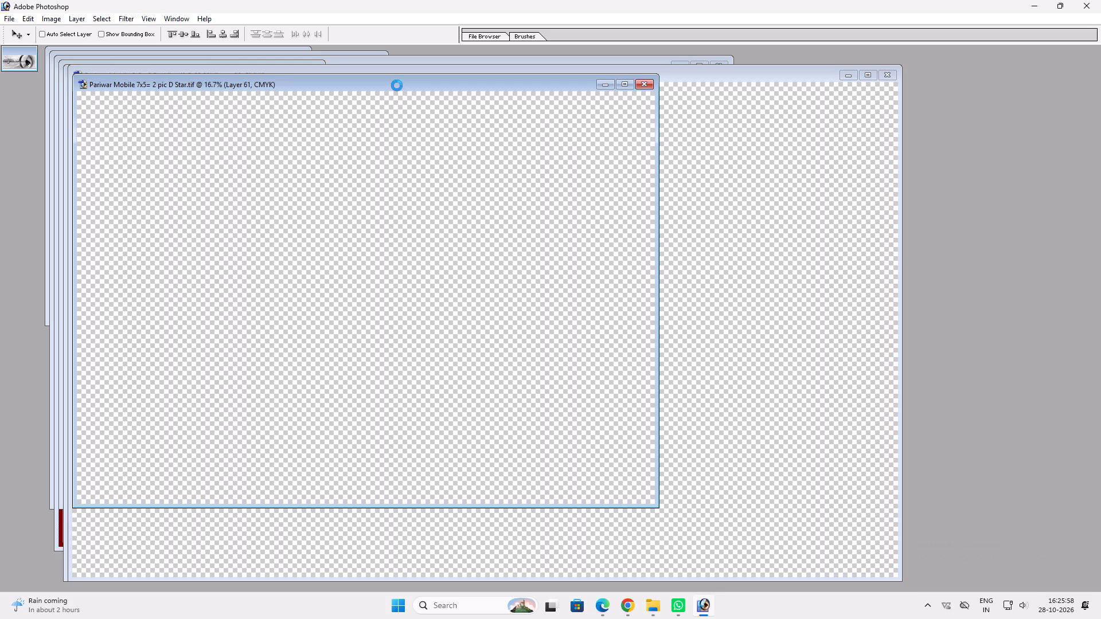
Show the Sticker 18x12= 100 Sheet Sticker design whole in full-screen view and capture a screenshot snip of the entire design.
{"action": "key", "text": "ctrl+0"}
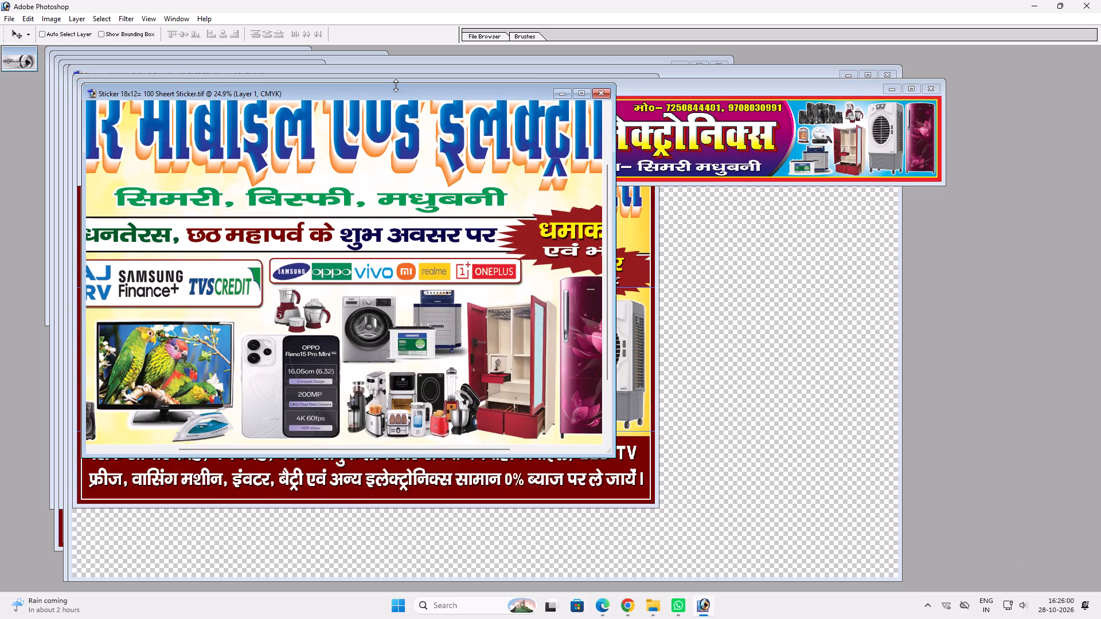
{"action": "key", "text": "f"}
{"action": "key", "text": "Print"}
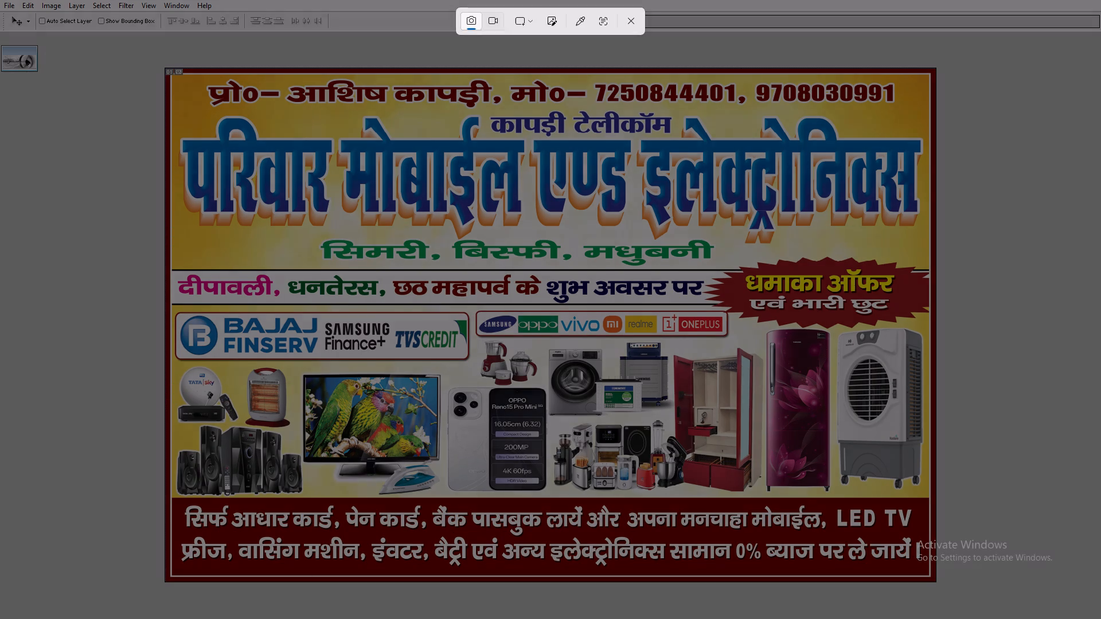
{"action": "left_click_drag", "start_coordinate": [161, 64], "coordinate": [939, 585]}
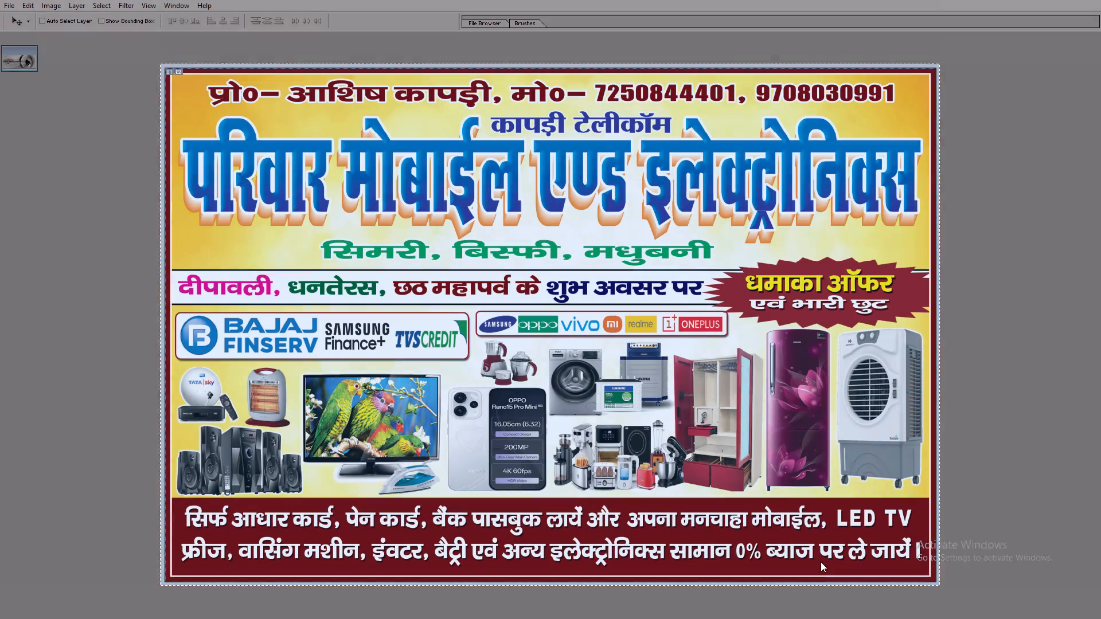
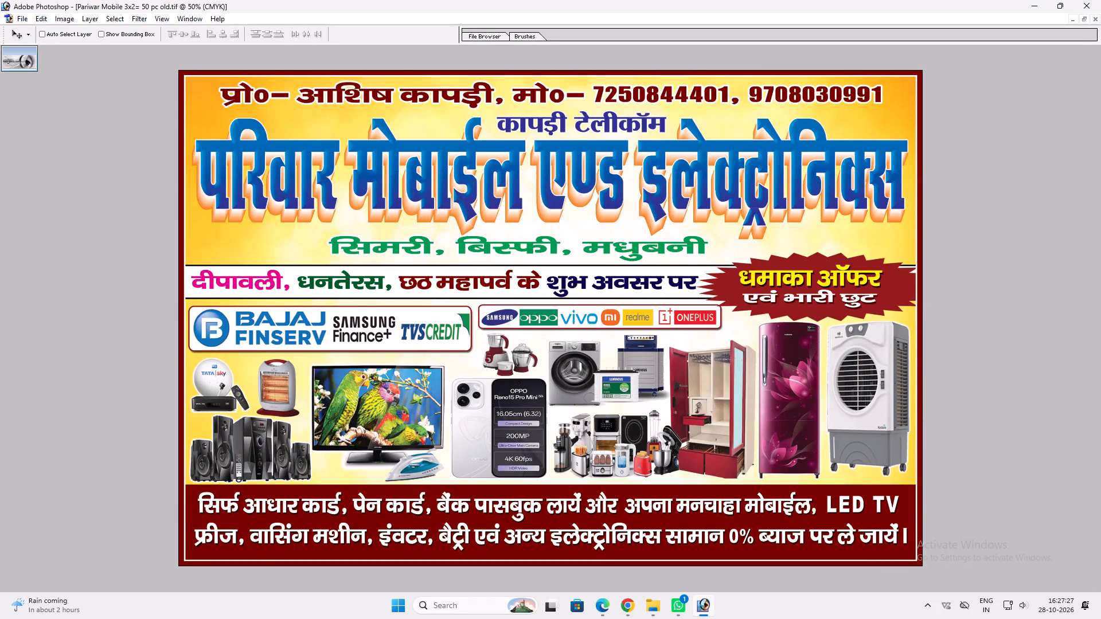
Capture a screenshot snip of the entire Pariwar Mobile 3x2= 50 pc old banner design.
{"action": "key", "text": "Print"}
{"action": "left_click_drag", "start_coordinate": [173, 66], "coordinate": [924, 574]}
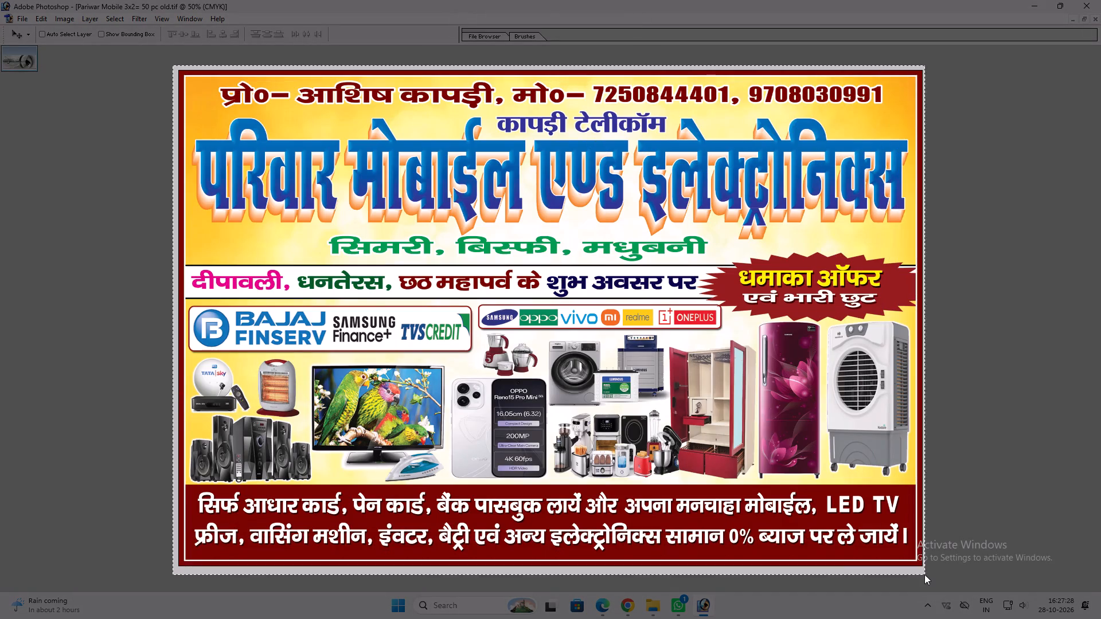
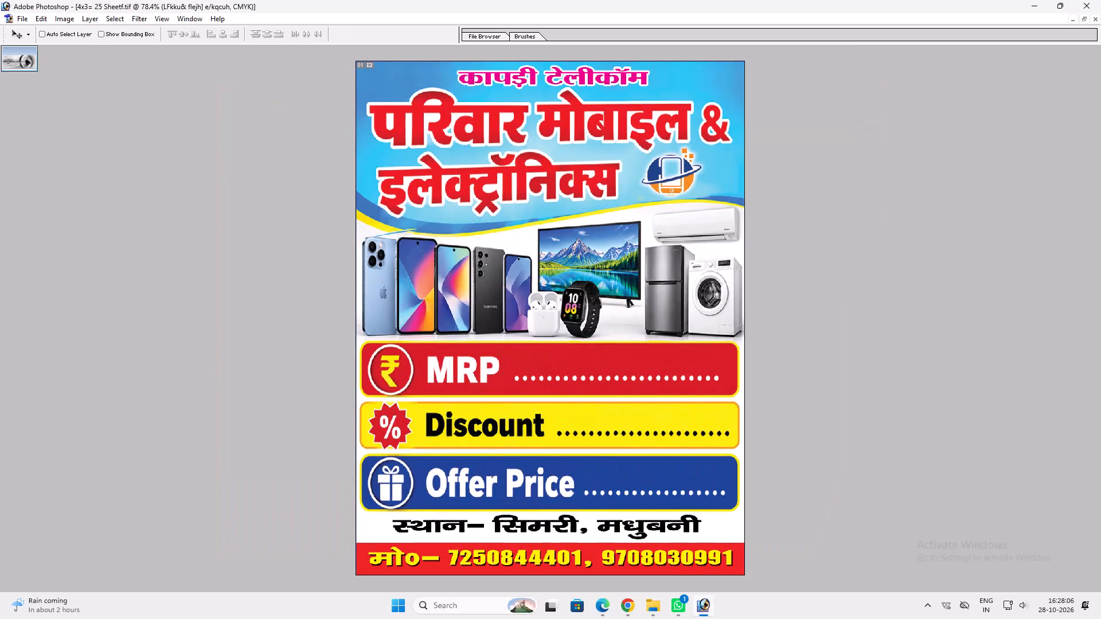
Capture a screenshot snip of the 4x3= 25 Sheet poster design with the MRP, Discount and Offer Price rows.
{"action": "key", "text": "Print"}
{"action": "left_click_drag", "start_coordinate": [353, 57], "coordinate": [748, 568]}
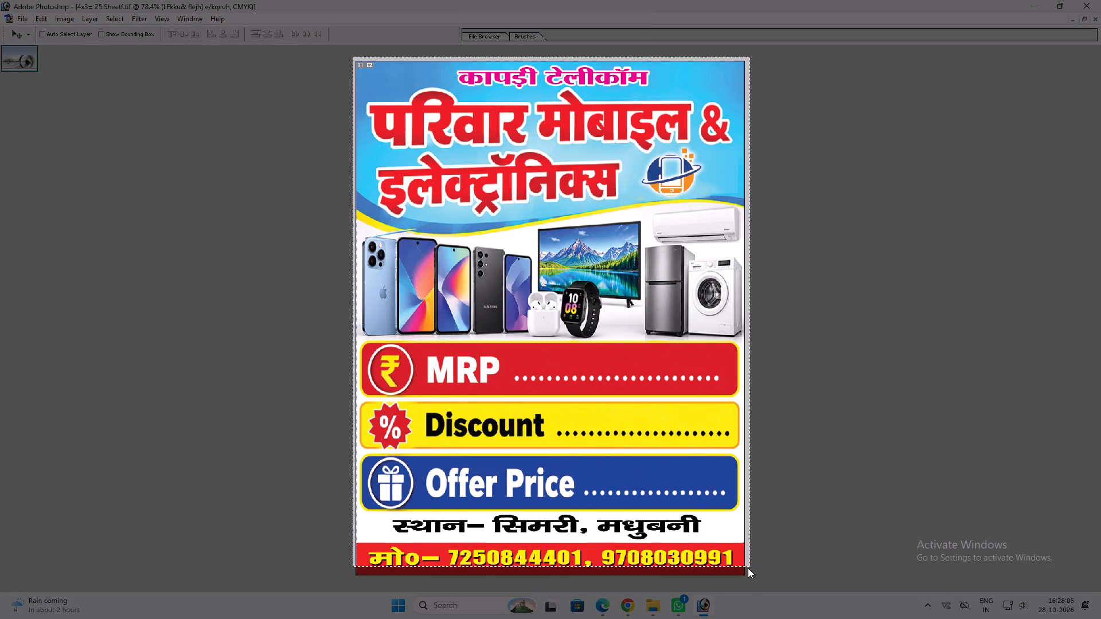
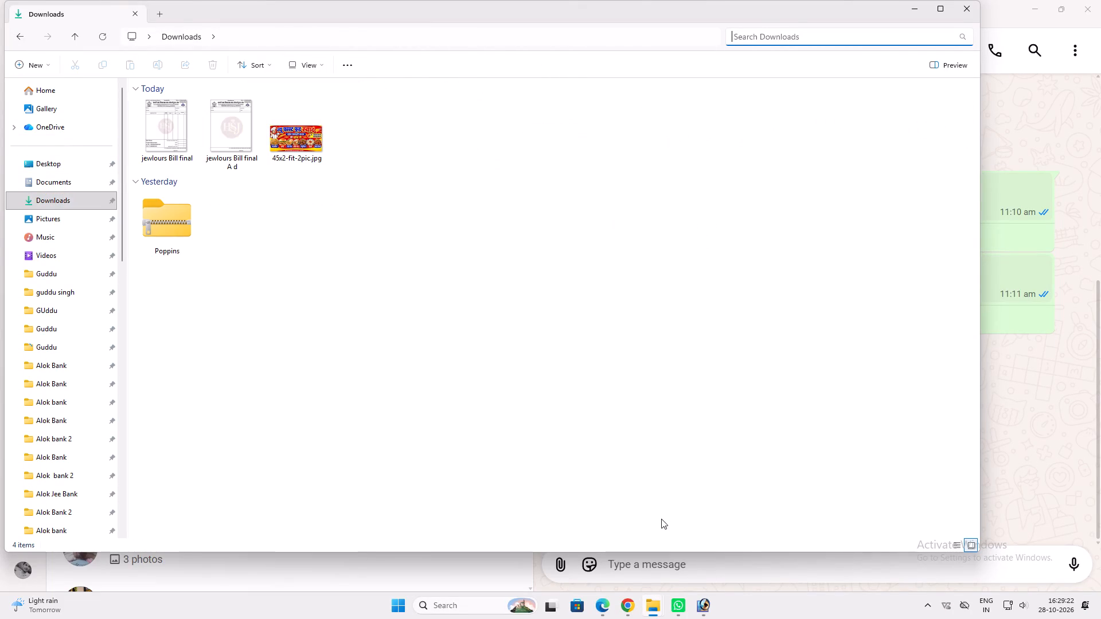
Switch to Photoshop, close the front design, and capture a screenshot snip of the whole Pariwar Mobile 40x4= 1 pc banner fitted to the screen.
{"action": "left_click", "coordinate": [706, 598]}
{"action": "key", "text": "ctrl+w"}
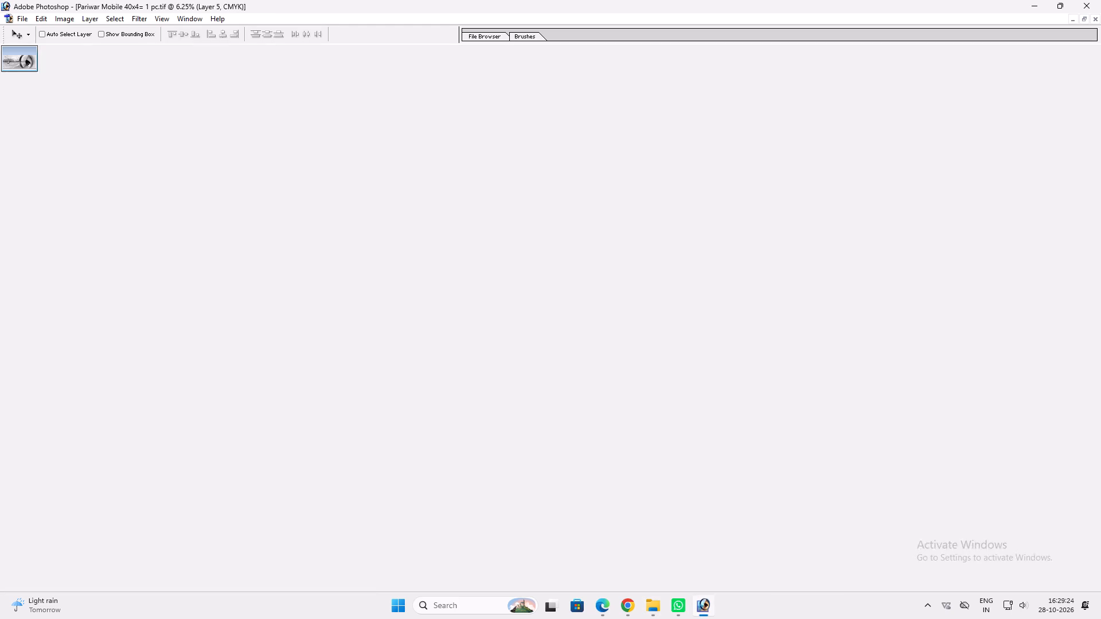
{"action": "key", "text": "ctrl+0"}
{"action": "key", "text": "Print"}
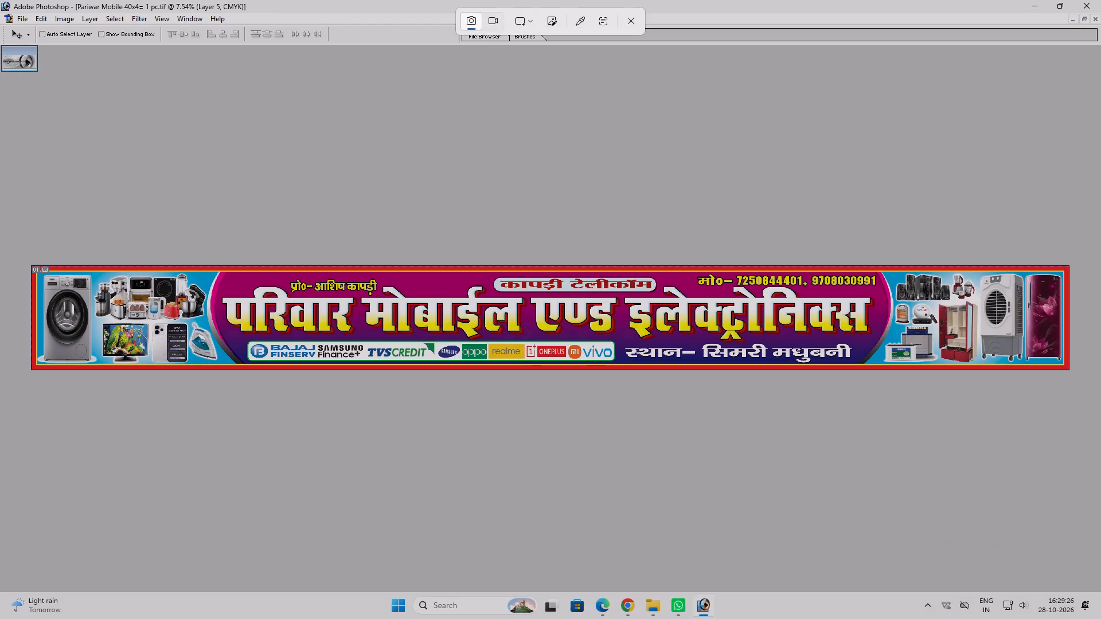
{"action": "left_click_drag", "start_coordinate": [25, 262], "coordinate": [1069, 365]}
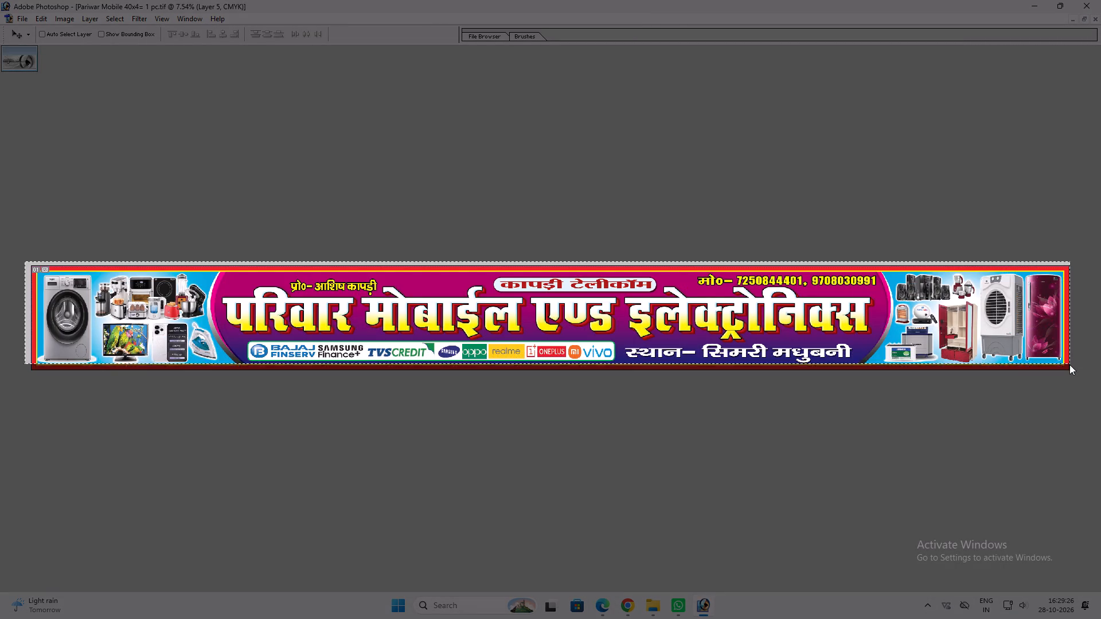
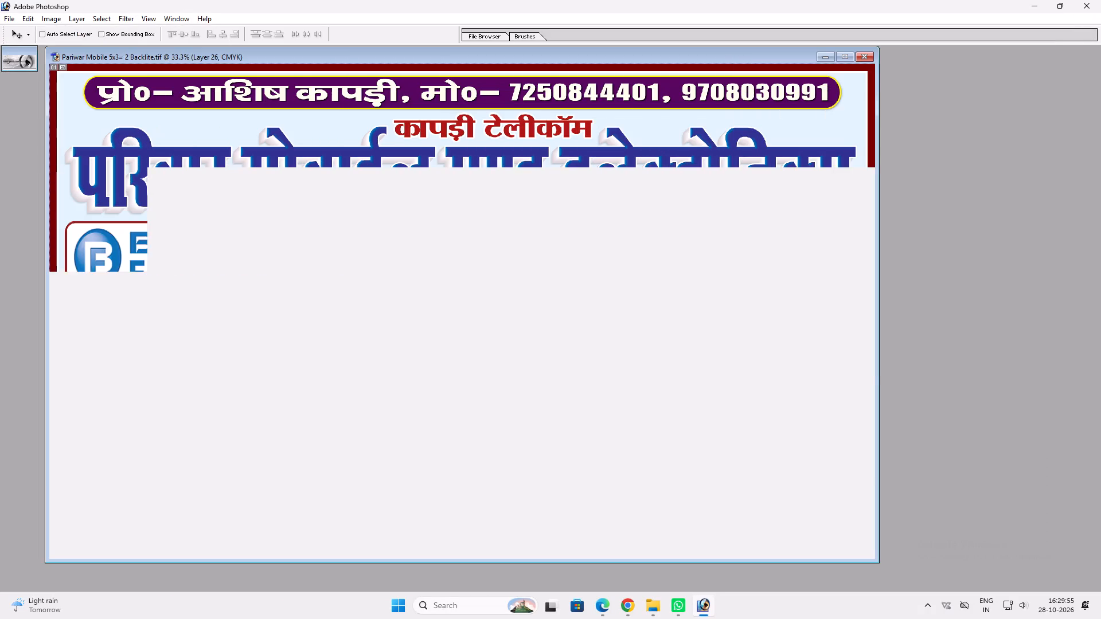
Create a new CMYK document with a white background, 36 inches wide by 60 inches high, at 72 pixels/inch.
{"action": "double_click", "coordinate": [400, 57]}
{"action": "key", "text": "ctrl+0"}
{"action": "type", "text": "vv"}
{"action": "key", "text": "ctrl+n"}
{"action": "key", "text": "Tab"}
{"action": "key", "text": "Tab"}
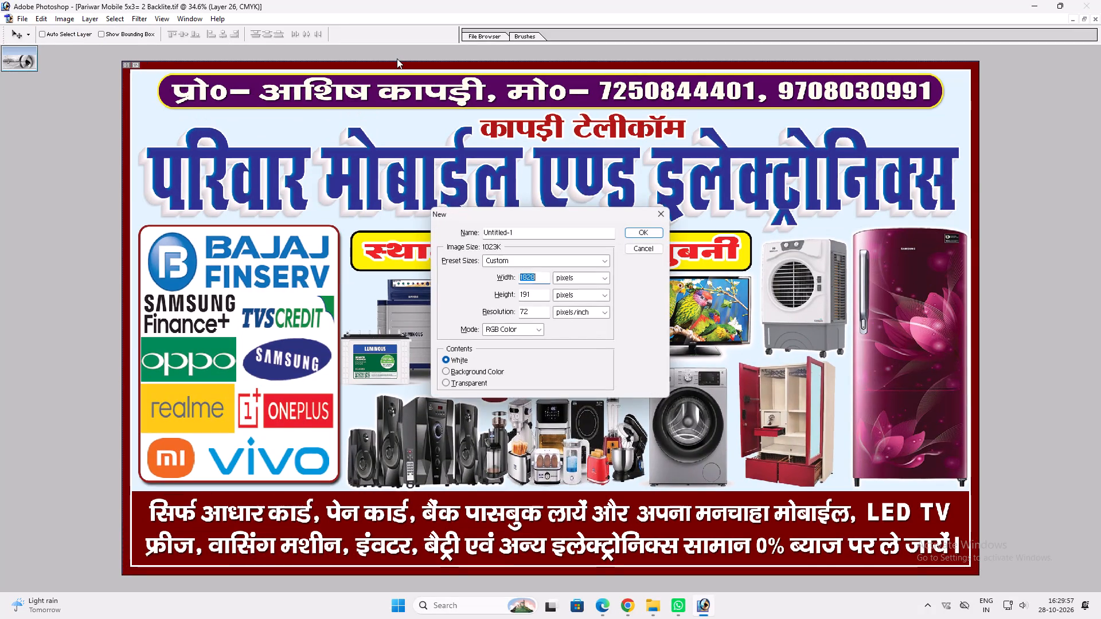
{"action": "key", "text": "Tab"}
{"action": "key", "text": "shift+Tab"}
{"action": "type", "text": "36"}
{"action": "key", "text": "Tab"}
{"action": "key", "text": "Down"}
{"action": "key", "text": "Tab"}
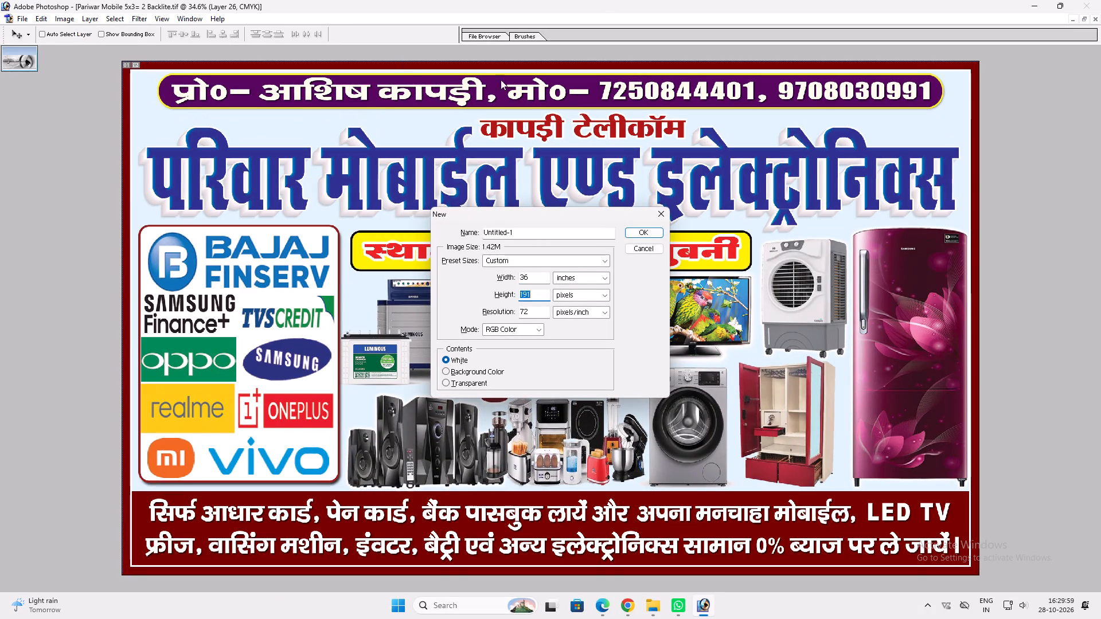
{"action": "key", "text": "6"}
{"action": "key", "text": "Tab"}
{"action": "key", "text": "0"}
{"action": "key", "text": "shift+Tab"}
{"action": "type", "text": "60"}
{"action": "key", "text": "Tab"}
{"action": "key", "text": "Down"}
{"action": "key", "text": "Tab"}
{"action": "key", "text": "Tab"}
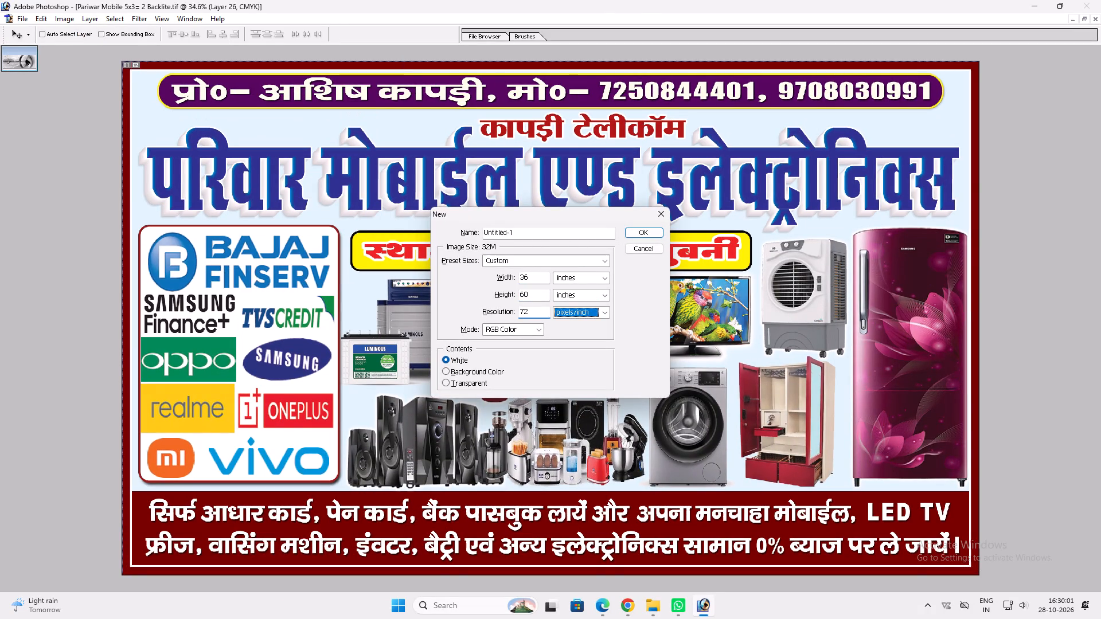
{"action": "key", "text": "Tab"}
{"action": "key", "text": "Right"}
{"action": "key", "text": "Return"}
{"action": "type", "text": "vv"}
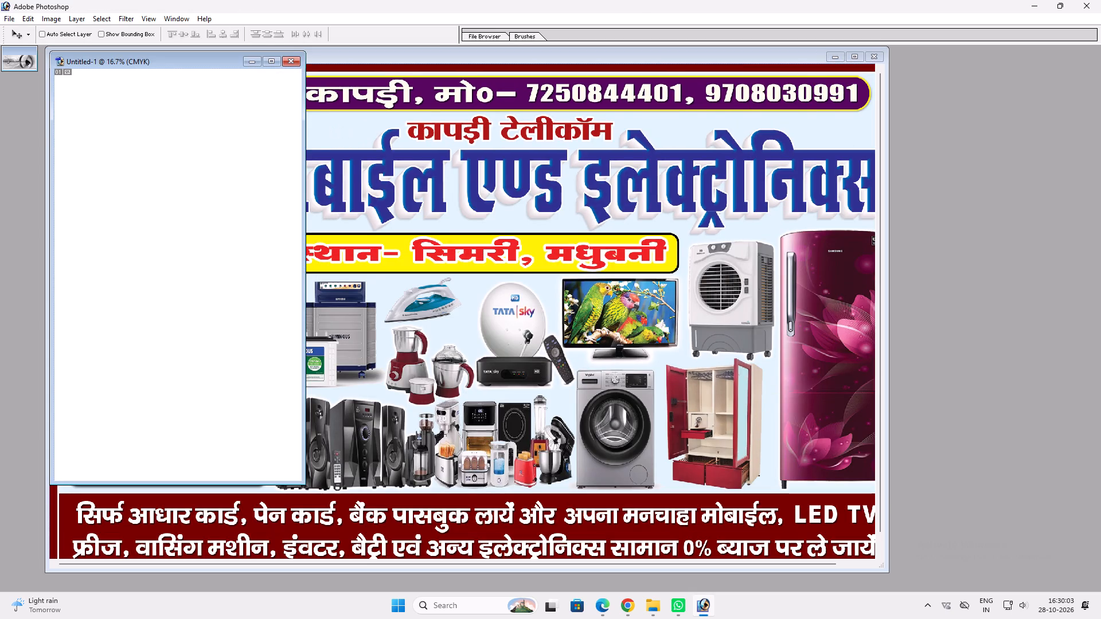
Cut the new document's white background and paste it back as a separate layer.
{"action": "left_click", "coordinate": [205, 132], "text": "ctrl"}
{"action": "key", "text": "ctrl+a"}
{"action": "key", "text": "ctrl+x"}
{"action": "key", "text": "ctrl+v"}
Move the Pariwar Mobile 5x3 Backlite banner window aside to expose the blank document.
{"action": "double_click", "coordinate": [344, 126], "text": "ctrl"}
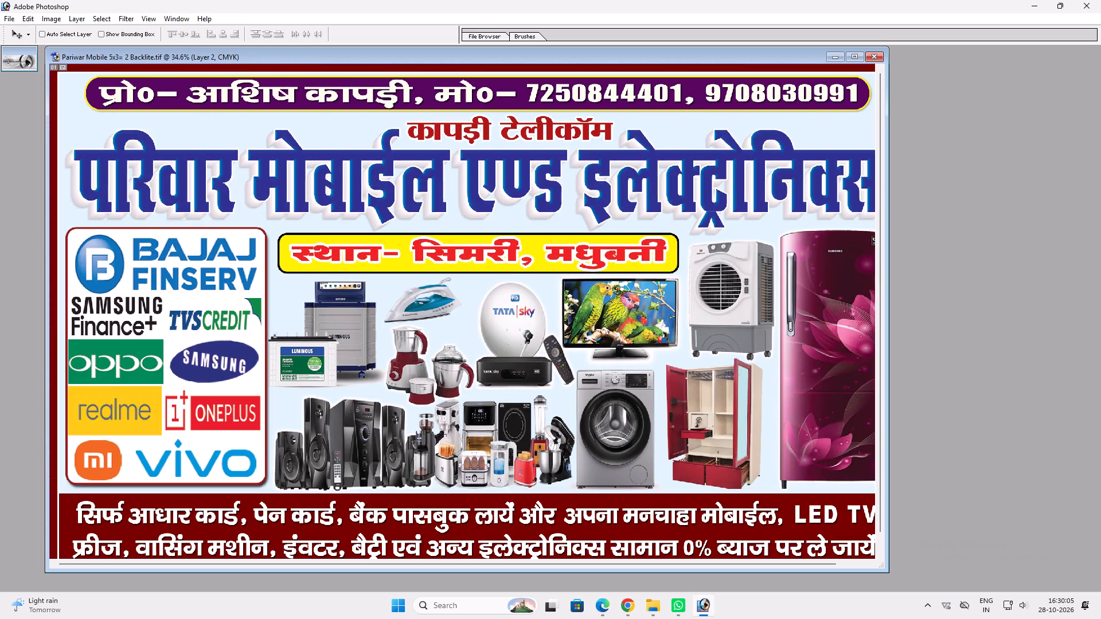
{"action": "key", "text": "alt+l"}
{"action": "key", "text": "alt+c"}
{"action": "key", "text": "v"}
{"action": "left_click_drag", "start_coordinate": [273, 64], "coordinate": [646, 118]}
{"action": "left_click_drag", "start_coordinate": [400, 52], "coordinate": [784, 117]}
{"action": "key", "text": "v"}
{"action": "key", "text": "ctrl+z"}
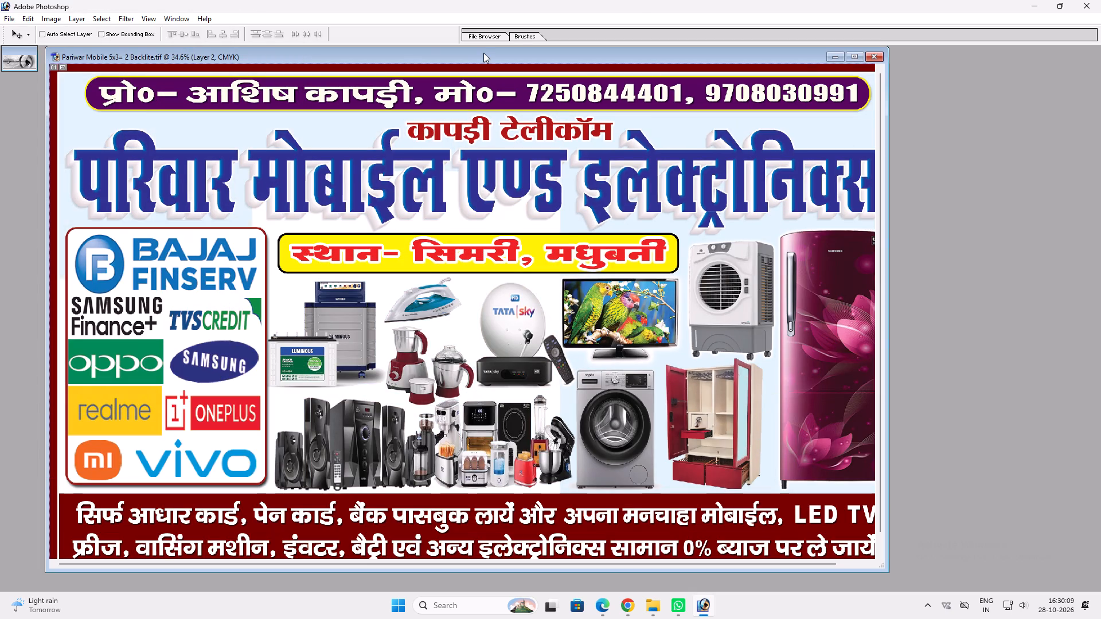
{"action": "left_click", "coordinate": [483, 53]}
{"action": "left_click_drag", "start_coordinate": [479, 53], "coordinate": [902, 84]}
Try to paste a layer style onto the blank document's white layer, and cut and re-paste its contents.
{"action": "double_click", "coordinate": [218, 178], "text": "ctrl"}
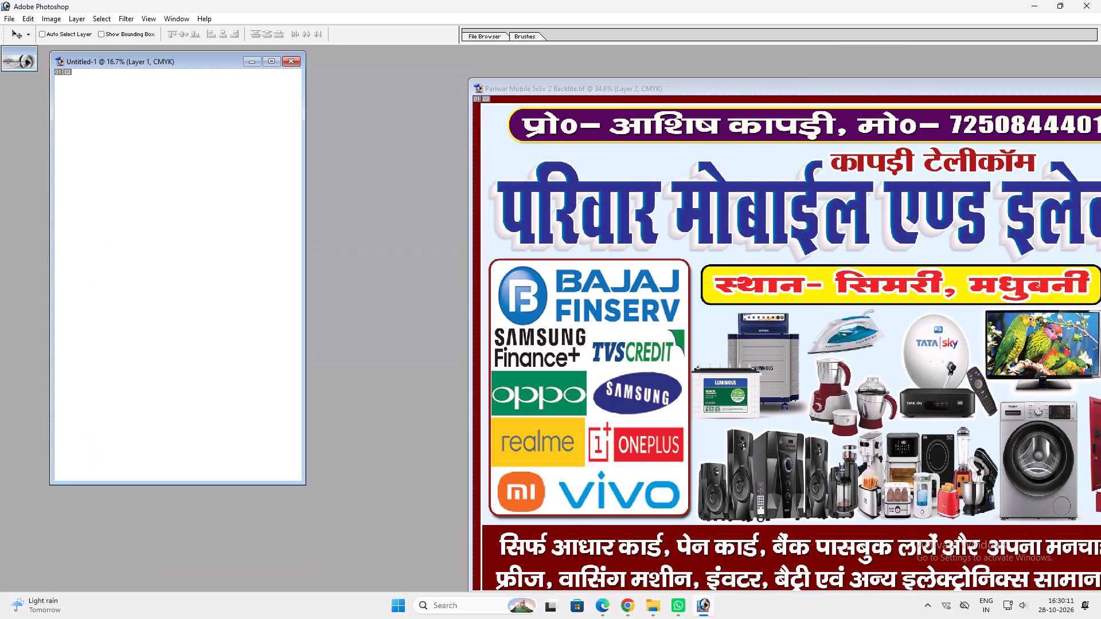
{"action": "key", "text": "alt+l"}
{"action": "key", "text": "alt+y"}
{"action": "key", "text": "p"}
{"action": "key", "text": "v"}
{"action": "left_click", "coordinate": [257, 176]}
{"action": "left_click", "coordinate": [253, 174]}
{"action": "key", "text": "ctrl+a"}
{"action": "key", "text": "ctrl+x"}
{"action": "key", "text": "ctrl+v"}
Copy the layer style of the banner's light blue background and paste it onto the new document's white layer.
{"action": "right_click", "coordinate": [513, 146]}
{"action": "right_click", "coordinate": [513, 146]}
{"action": "left_click", "coordinate": [514, 146]}
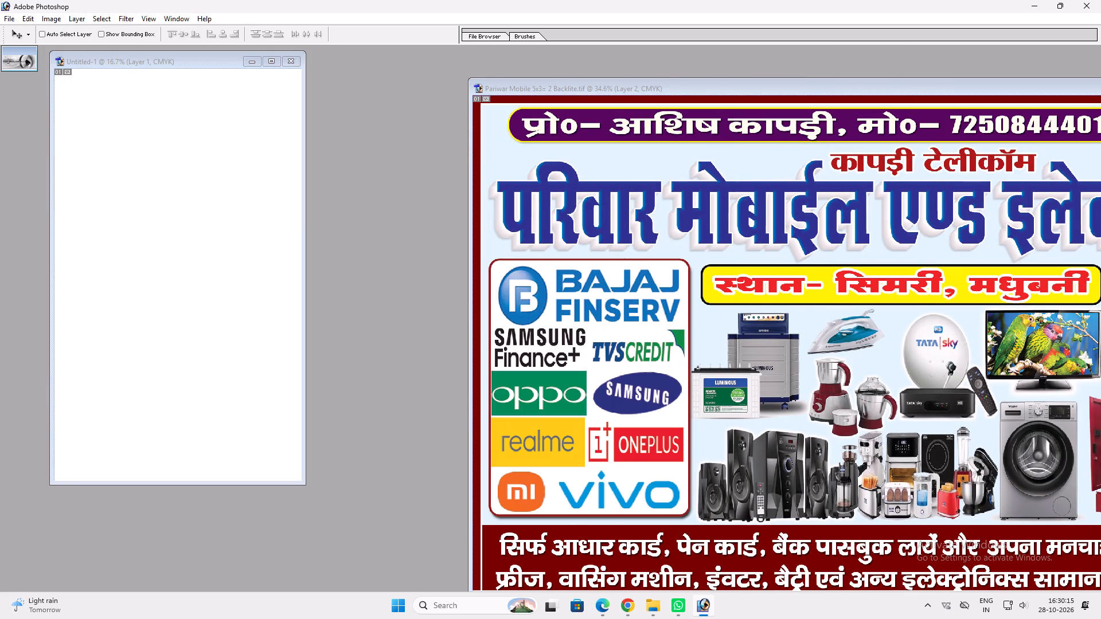
{"action": "right_click", "coordinate": [514, 146]}
{"action": "left_click", "coordinate": [528, 151]}
{"action": "key", "text": "alt+l"}
{"action": "key", "text": "alt+y"}
{"action": "key", "text": "alt+c"}
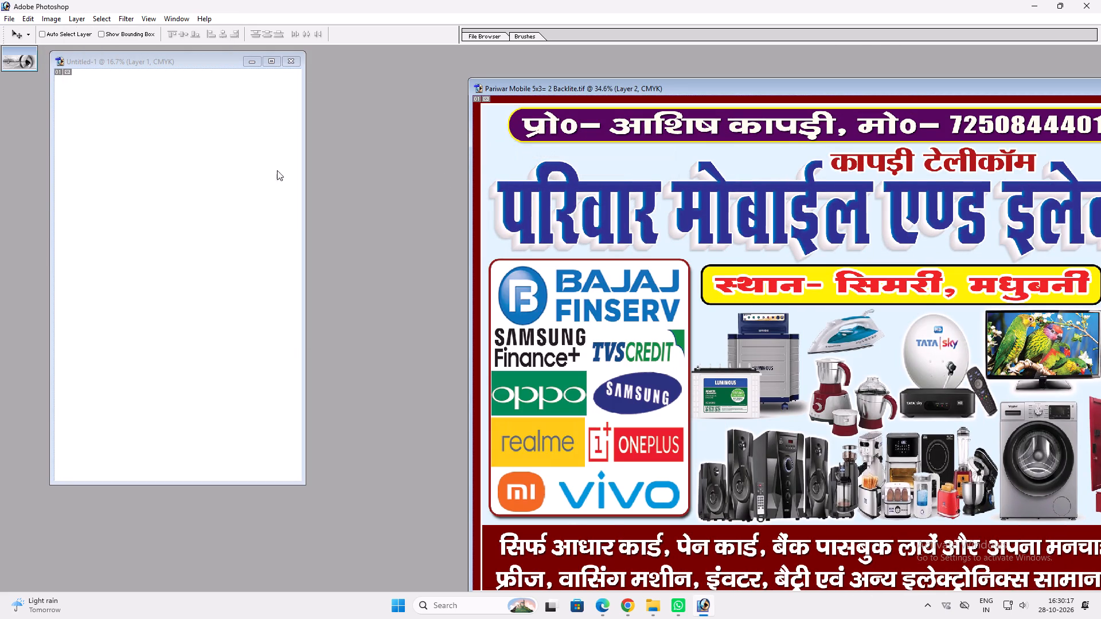
{"action": "right_click", "coordinate": [205, 170]}
{"action": "left_click", "coordinate": [205, 170]}
{"action": "right_click", "coordinate": [205, 170]}
{"action": "left_click", "coordinate": [225, 177]}
{"action": "key", "text": "alt+l"}
{"action": "key", "text": "alt+y"}
{"action": "type", "text": "pvv"}
Add a new layer and stroke the whole canvas edge with a 60 px dark blue centred line.
{"action": "left_click", "coordinate": [277, 57]}
{"action": "key", "text": "ctrl+0"}
{"action": "key", "text": "ctrl+a"}
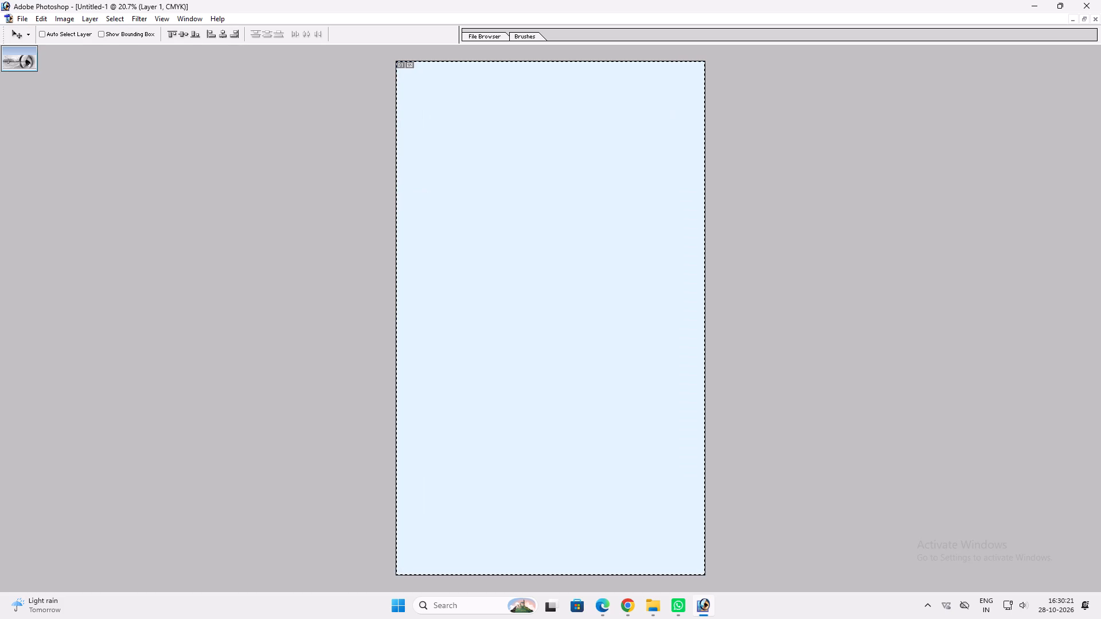
{"action": "key", "text": "alt+l"}
{"action": "key", "text": "alt+l"}
{"action": "key", "text": "alt+r"}
{"action": "key", "text": "s"}
{"action": "key", "text": "alt+l"}
{"action": "key", "text": "alt+l"}
{"action": "key", "text": "alt+e"}
{"action": "key", "text": "s"}
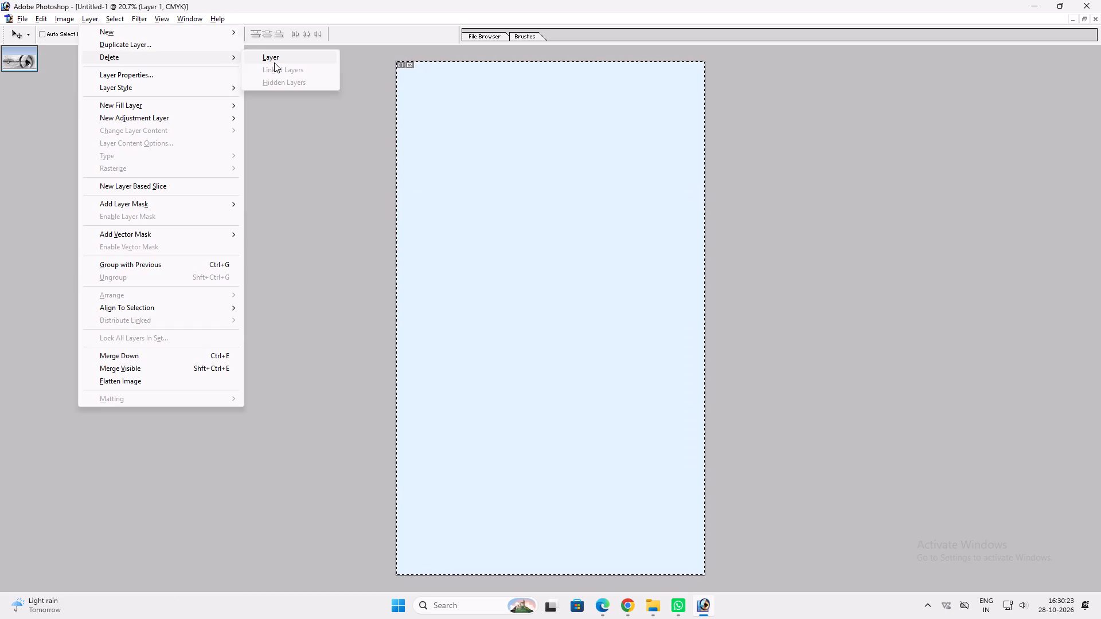
{"action": "key", "text": "alt+l"}
{"action": "key", "text": "alt+w"}
{"action": "key", "text": "alt+l"}
{"action": "key", "text": "alt+e"}
{"action": "key", "text": "s"}
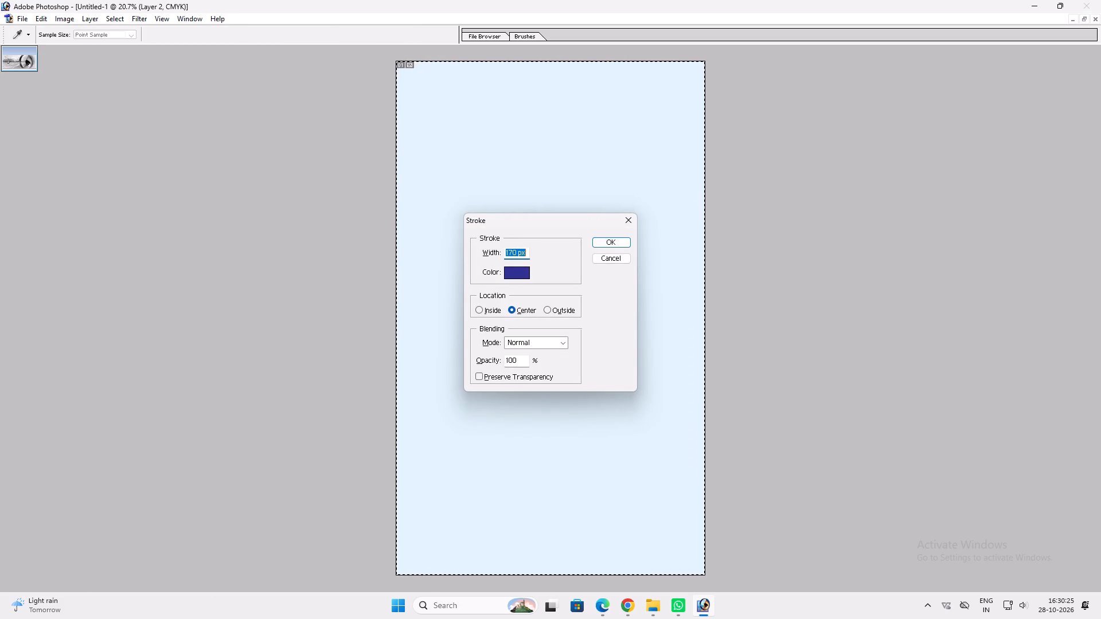
{"action": "key", "text": "6"}
{"action": "key", "text": "0"}
{"action": "key", "text": "Return"}
{"action": "key", "text": "ctrl+d"}
Copy the layer style of the banner's dark red border and paste it onto the new document's border layer.
{"action": "key", "text": "alt+l"}
{"action": "key", "text": "alt+y"}
{"action": "key", "text": "n"}
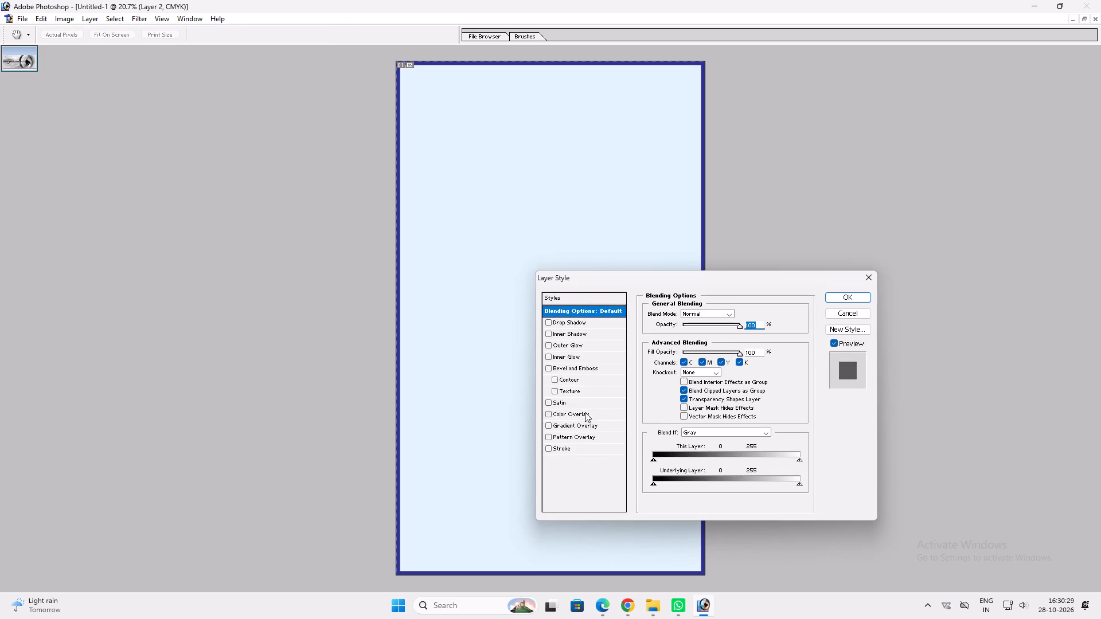
{"action": "key", "text": "Return"}
{"action": "key", "text": "f"}
{"action": "key", "text": "f"}
{"action": "key", "text": "f"}
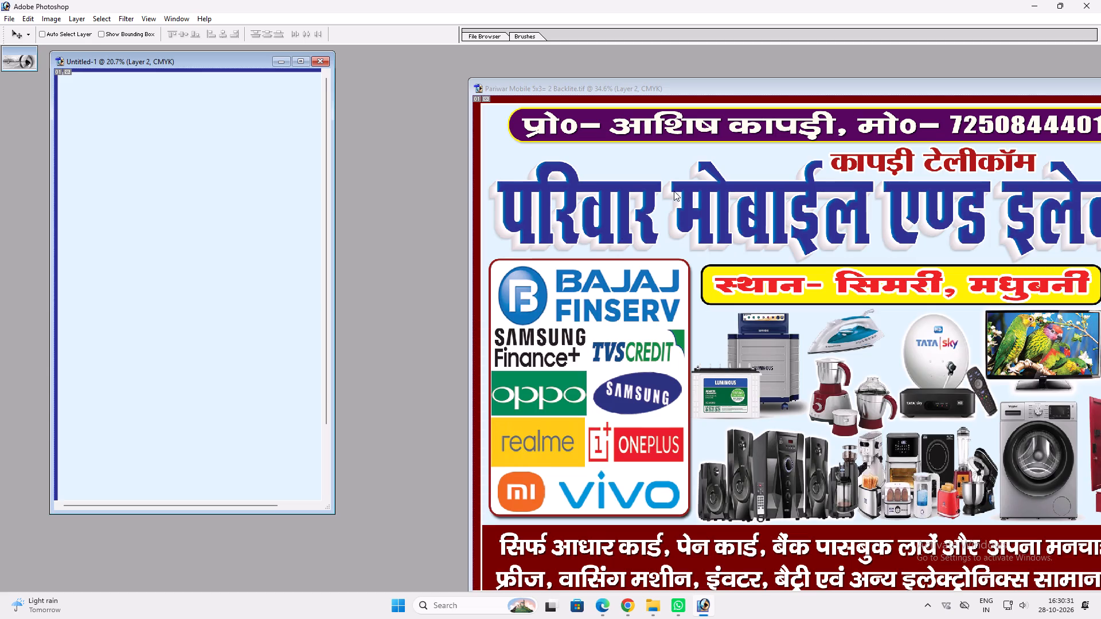
{"action": "left_click", "coordinate": [674, 191]}
{"action": "key", "text": "v"}
{"action": "triple_click", "coordinate": [595, 101], "text": "ctrl"}
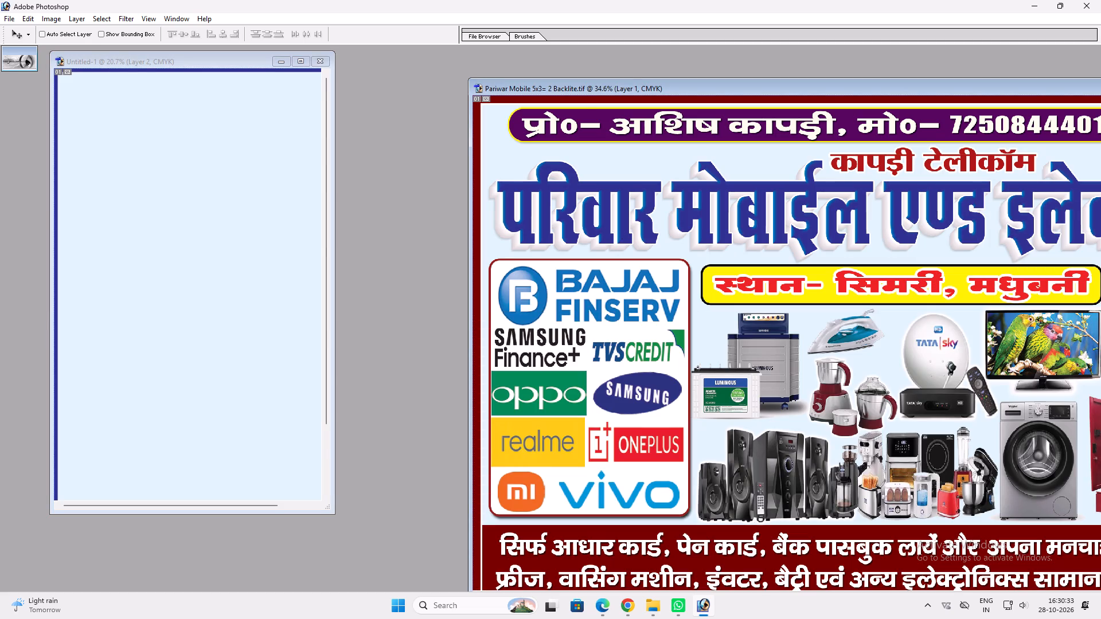
{"action": "key", "text": "alt+l"}
{"action": "key", "text": "alt+y"}
{"action": "key", "text": "alt+c"}
{"action": "left_click", "coordinate": [263, 155]}
{"action": "left_click", "coordinate": [302, 60]}
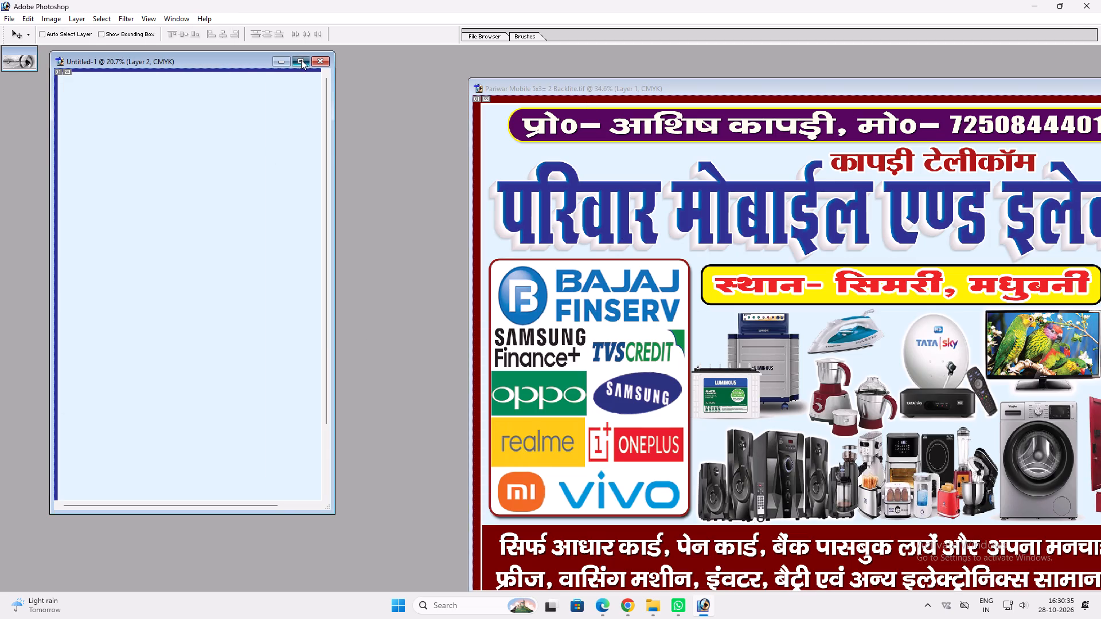
{"action": "left_click", "coordinate": [439, 61], "text": "ctrl"}
{"action": "left_click", "coordinate": [439, 62], "text": "ctrl"}
{"action": "left_click", "coordinate": [439, 63], "text": "ctrl"}
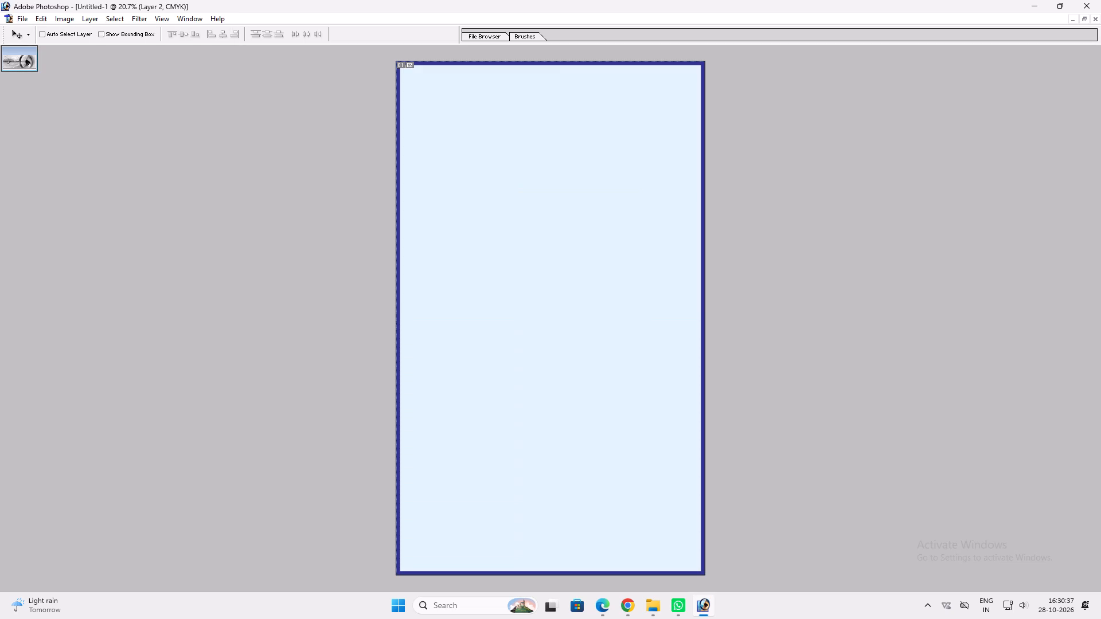
{"action": "key", "text": "alt+l"}
{"action": "key", "text": "alt+y"}
{"action": "key", "text": "p"}
Check the Stroke effect settings in the new border layer's style.
{"action": "key", "text": "alt+l"}
{"action": "key", "text": "alt+y"}
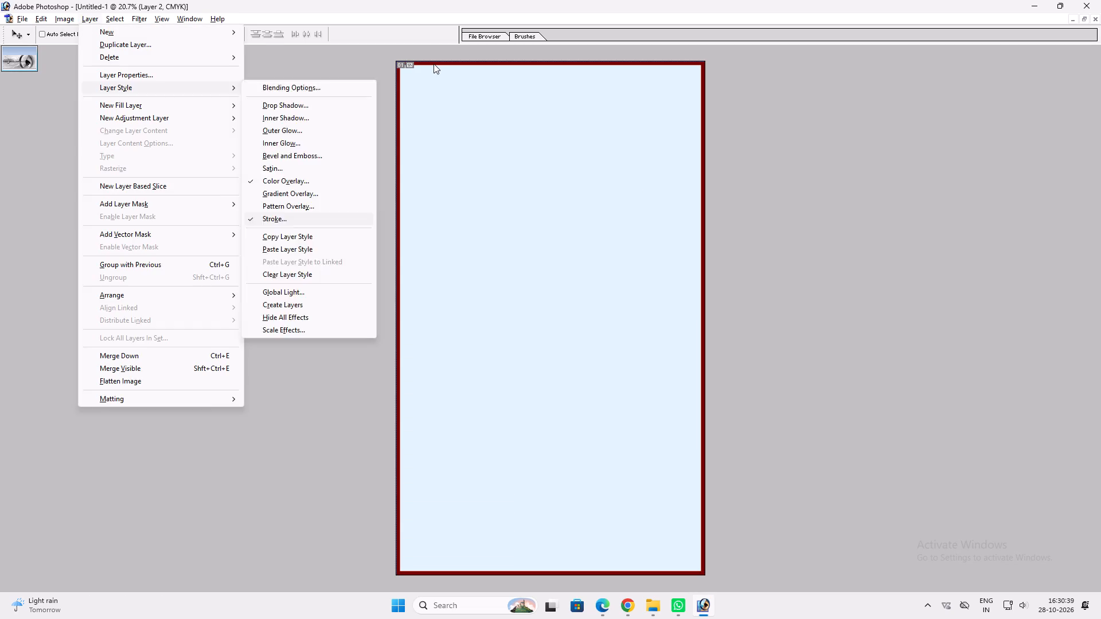
{"action": "key", "text": "k"}
{"action": "scroll", "coordinate": [714, 377], "scroll_direction": "up", "scroll_amount": 3}
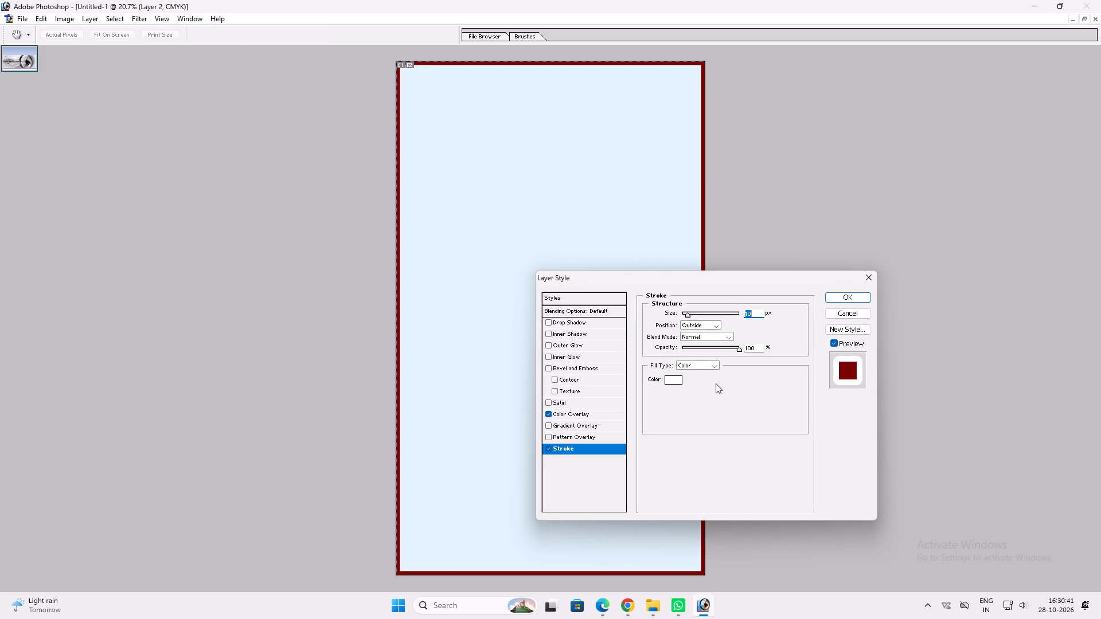
{"action": "scroll", "coordinate": [721, 415], "scroll_direction": "up", "scroll_amount": 2}
{"action": "key", "text": "Return"}
Copy the banner's purple proprietor and phone bar with its text into the new document, placing it near the upper edge.
{"action": "key", "text": "ctrl+0"}
{"action": "type", "text": "ff"}
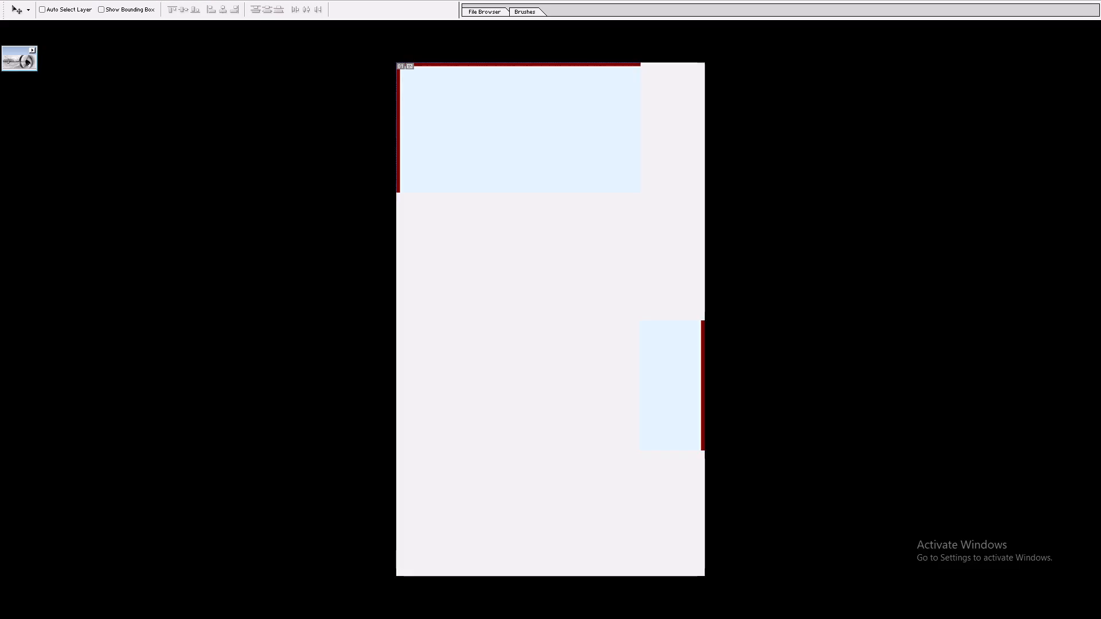
{"action": "key", "text": "f"}
{"action": "left_click", "coordinate": [642, 185]}
{"action": "key", "text": "v"}
{"action": "key", "text": "v"}
{"action": "right_click", "coordinate": [614, 124]}
{"action": "left_click", "coordinate": [634, 131]}
{"action": "left_click_drag", "start_coordinate": [633, 127], "coordinate": [657, 132]}
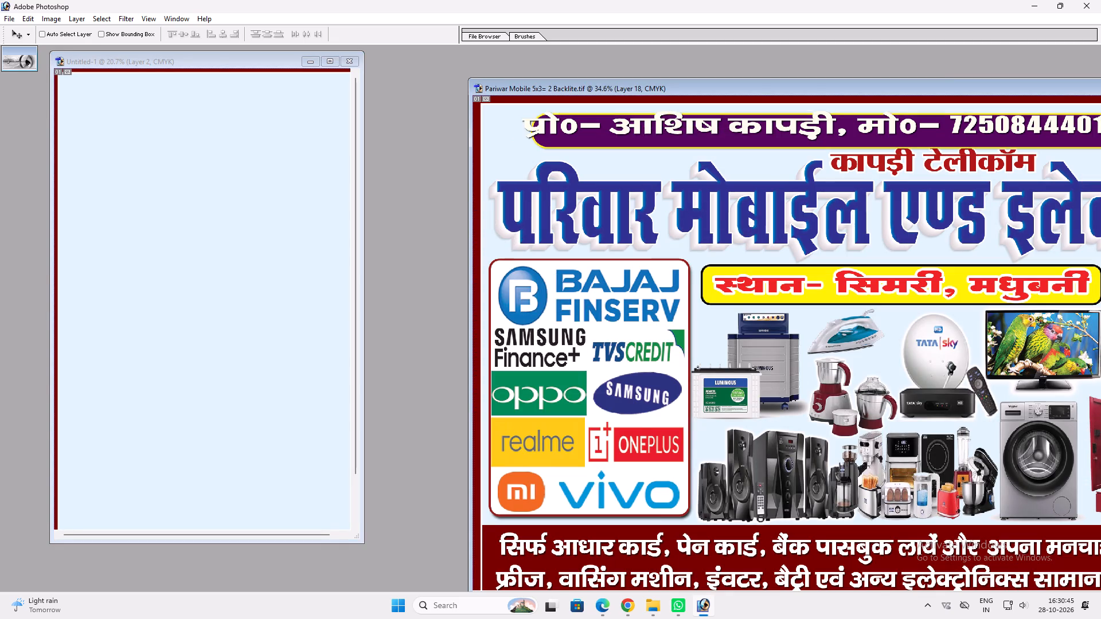
{"action": "key", "text": "ctrl+z"}
{"action": "left_click", "coordinate": [647, 123], "text": "ctrl+shift"}
{"action": "left_click_drag", "start_coordinate": [646, 123], "coordinate": [298, 135]}
{"action": "key", "text": "v"}
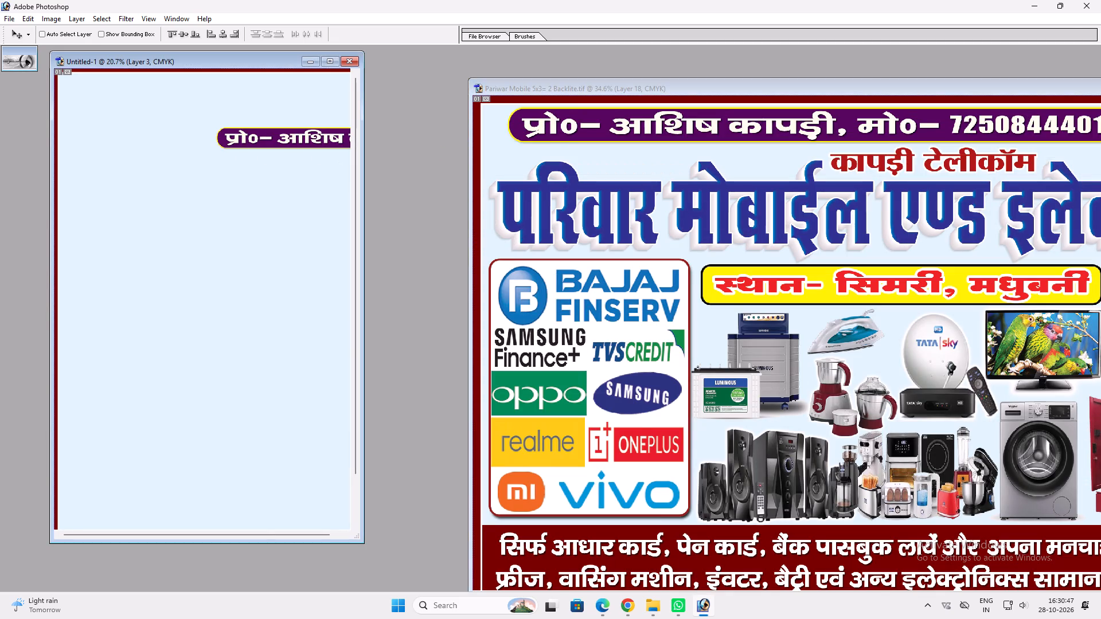
{"action": "left_click", "coordinate": [334, 61]}
{"action": "key", "text": "v"}
{"action": "key", "text": "v"}
{"action": "left_click_drag", "start_coordinate": [687, 144], "coordinate": [538, 99]}
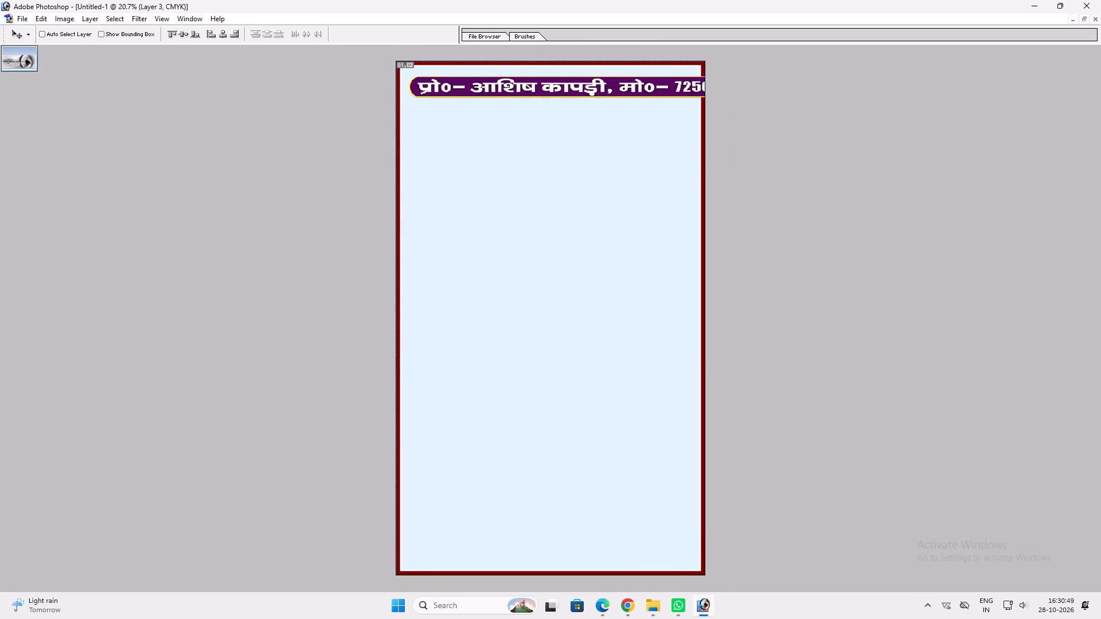
Scale only the purple bar to about 61.6% so it fits inside the border, and move it up against the top border.
{"action": "key", "text": "ctrl+plus"}
{"action": "key", "text": "ctrl+plus"}
{"action": "key", "text": "space"}
{"action": "key", "text": "space"}
{"action": "left_click_drag", "start_coordinate": [552, 104], "coordinate": [541, 469]}
{"action": "key", "text": "v"}
{"action": "right_click", "coordinate": [646, 84]}
{"action": "left_click", "coordinate": [658, 89]}
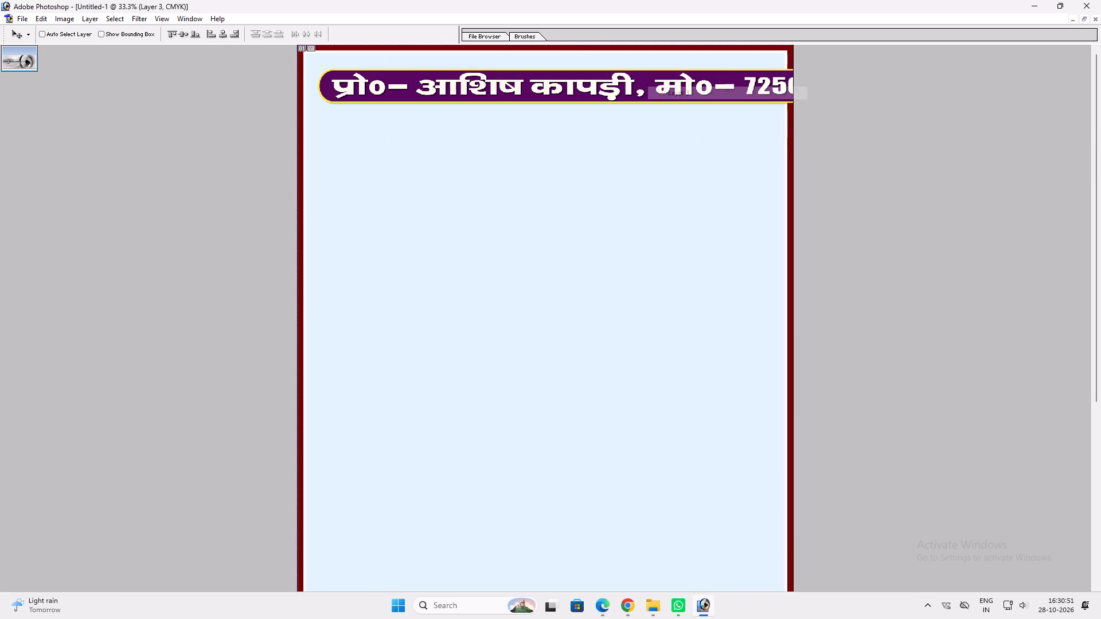
{"action": "left_click", "coordinate": [656, 80], "text": "ctrl+shift"}
{"action": "key", "text": "v"}
{"action": "right_click", "coordinate": [647, 79]}
{"action": "left_click", "coordinate": [661, 84]}
{"action": "right_click", "coordinate": [644, 78], "text": "ctrl+shift"}
{"action": "left_click", "coordinate": [658, 82], "text": "ctrl+shift"}
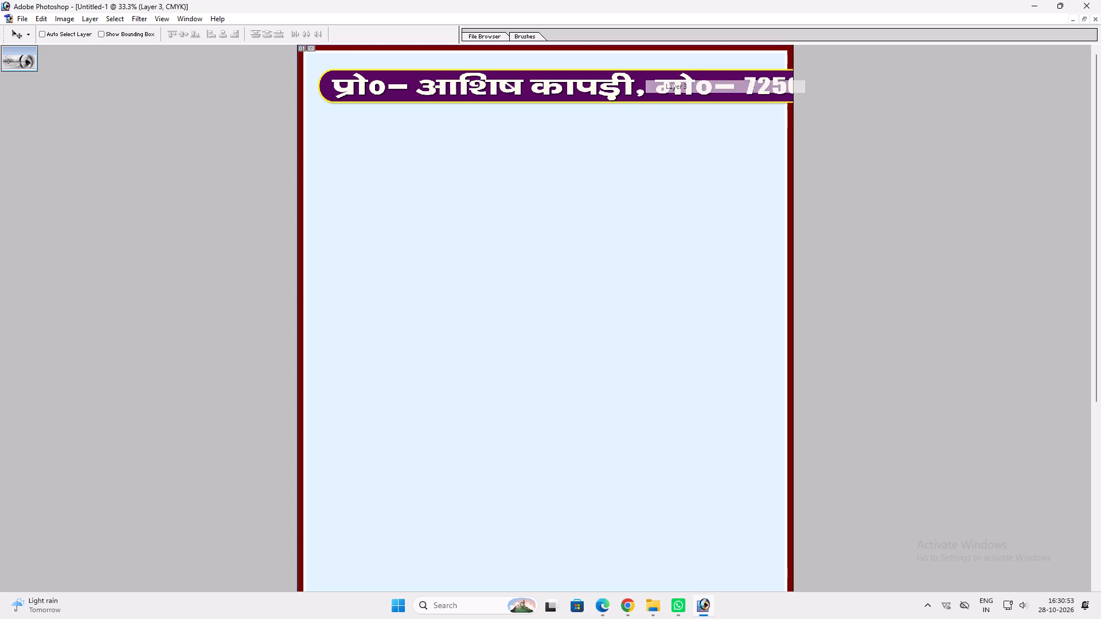
{"action": "key", "text": "ctrl+t"}
{"action": "left_click", "coordinate": [666, 100], "text": "shift"}
{"action": "key", "text": "shift+Return"}
{"action": "scroll", "coordinate": [663, 115], "scroll_direction": "up", "scroll_amount": 3}
{"action": "key", "text": "ctrl+t"}
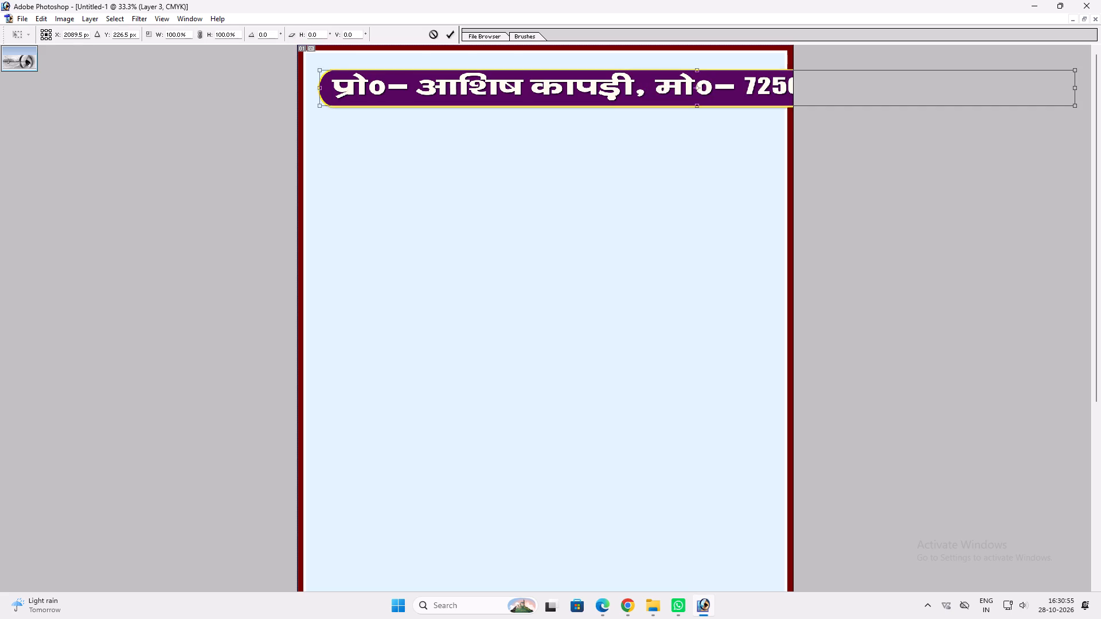
{"action": "left_click_drag", "start_coordinate": [1077, 105], "coordinate": [786, 85], "text": "shift"}
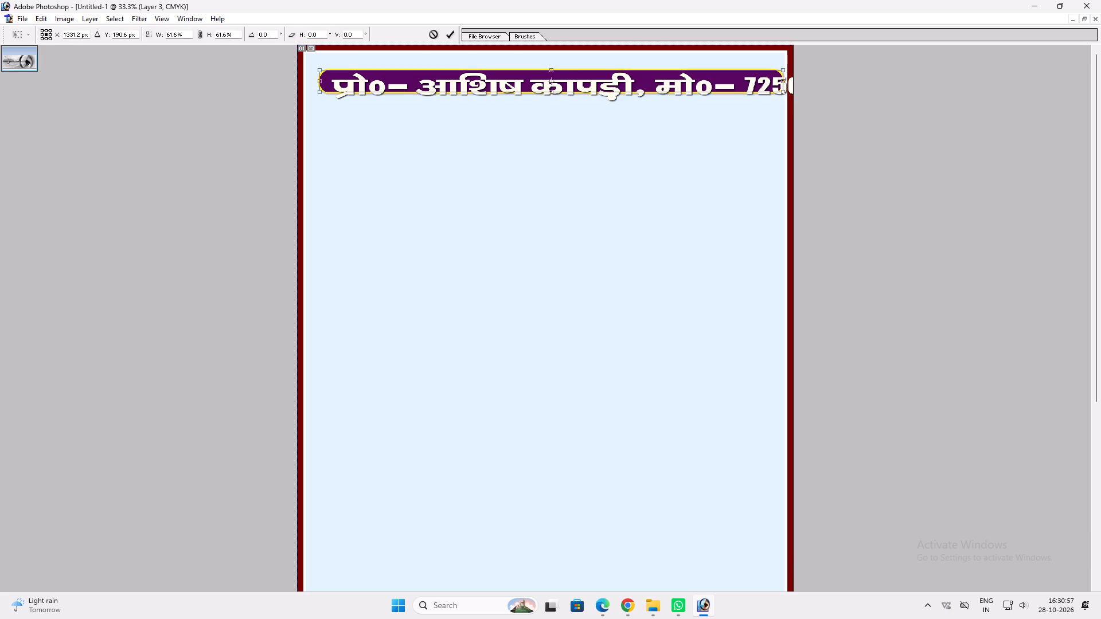
{"action": "left_click", "coordinate": [774, 89], "text": "shift"}
{"action": "key", "text": "Return"}
{"action": "key", "text": "v"}
{"action": "left_click_drag", "start_coordinate": [751, 100], "coordinate": [744, 85]}
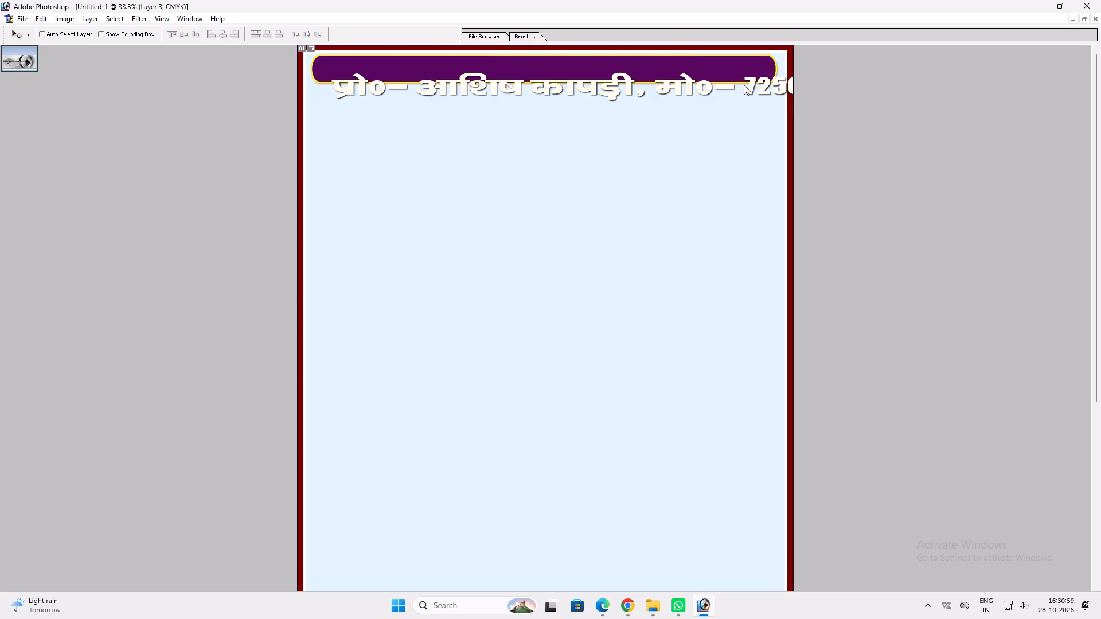
{"action": "key", "text": "ctrl+t"}
{"action": "left_click", "coordinate": [779, 71], "text": "shift"}
{"action": "left_click", "coordinate": [755, 58], "text": "shift"}
{"action": "key", "text": "Return"}
{"action": "key", "text": "v"}
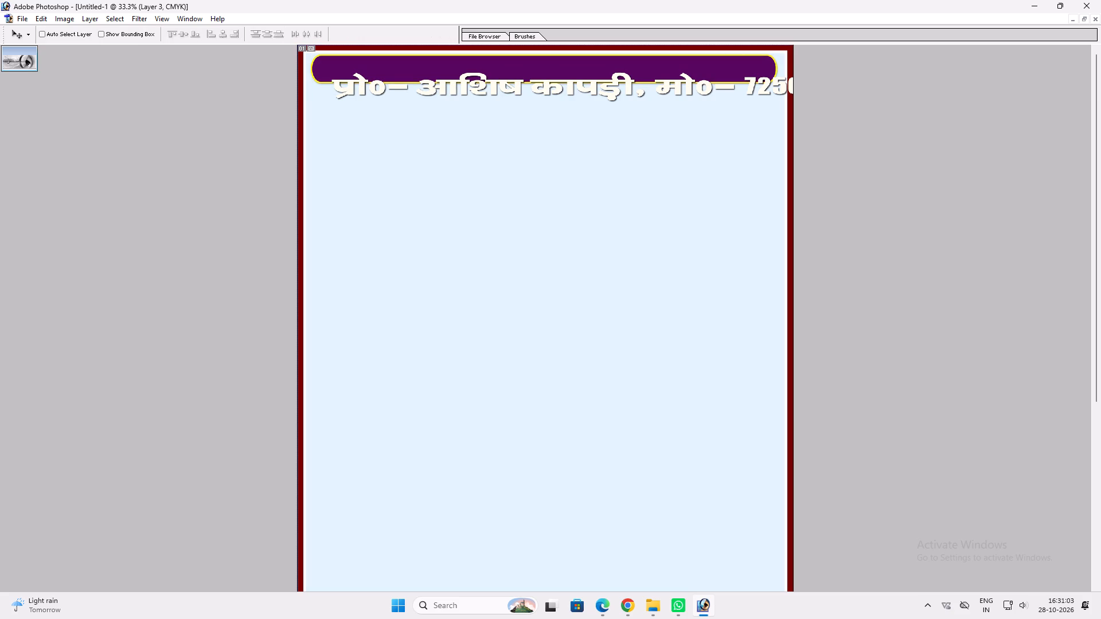
Move the proprietor and phone text onto the purple bar and scale it down to fit within the bar's width.
{"action": "left_click", "coordinate": [721, 86], "text": "ctrl"}
{"action": "left_click_drag", "start_coordinate": [721, 91], "coordinate": [719, 79]}
{"action": "key", "text": "ctrl+t"}
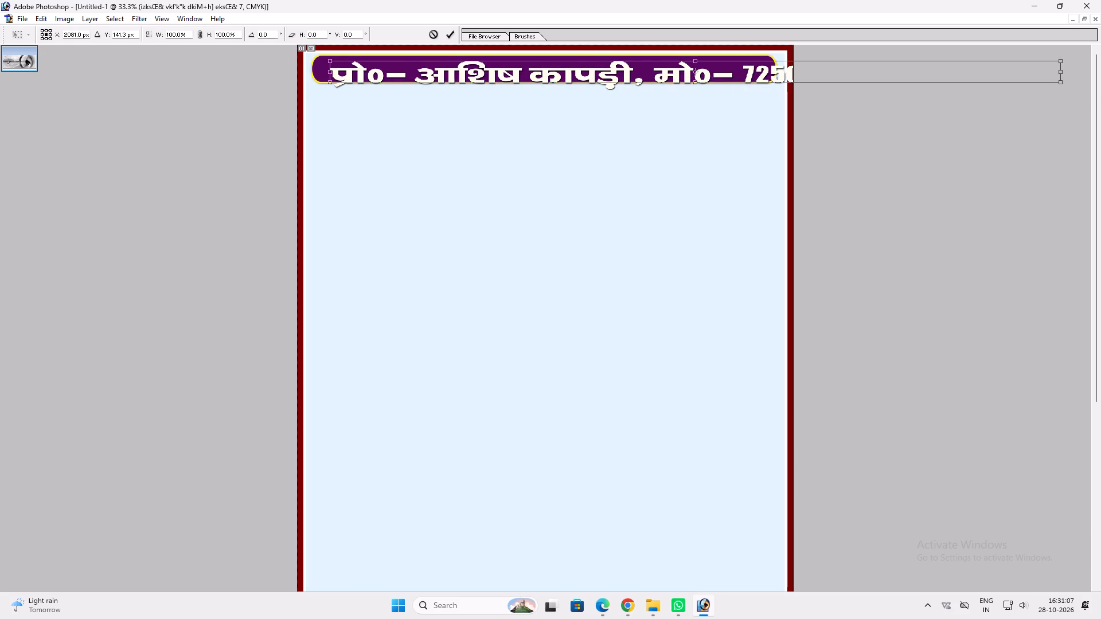
{"action": "left_click_drag", "start_coordinate": [1063, 83], "coordinate": [765, 77], "text": "shift"}
{"action": "key", "text": "Return"}
{"action": "key", "text": "v"}
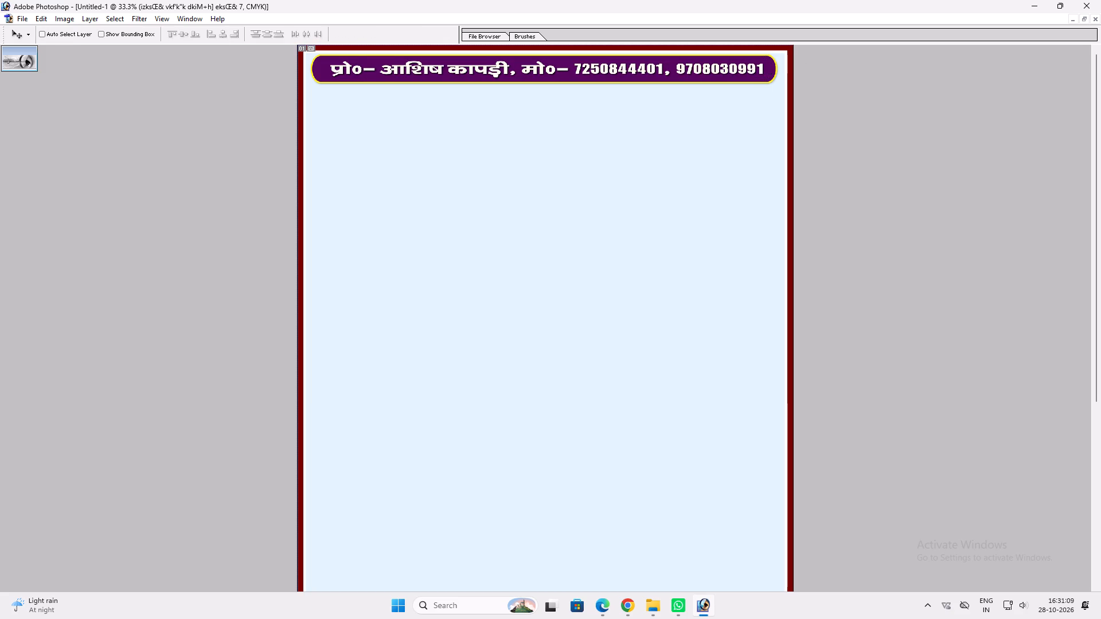
{"action": "left_click_drag", "start_coordinate": [758, 78], "coordinate": [749, 78]}
{"action": "key", "text": "ctrl+t"}
{"action": "left_click_drag", "start_coordinate": [756, 73], "coordinate": [770, 76], "text": "shift"}
{"action": "key", "text": "Return"}
{"action": "key", "text": "v"}
Centre the purple bar and its text horizontally on the canvas, and fine-tune the text's height.
{"action": "left_click", "coordinate": [769, 79], "text": "ctrl+shift"}
{"action": "key", "text": "ctrl+a"}
{"action": "key", "text": "alt+l"}
{"action": "key", "text": "alt+i"}
{"action": "key", "text": "alt+h"}
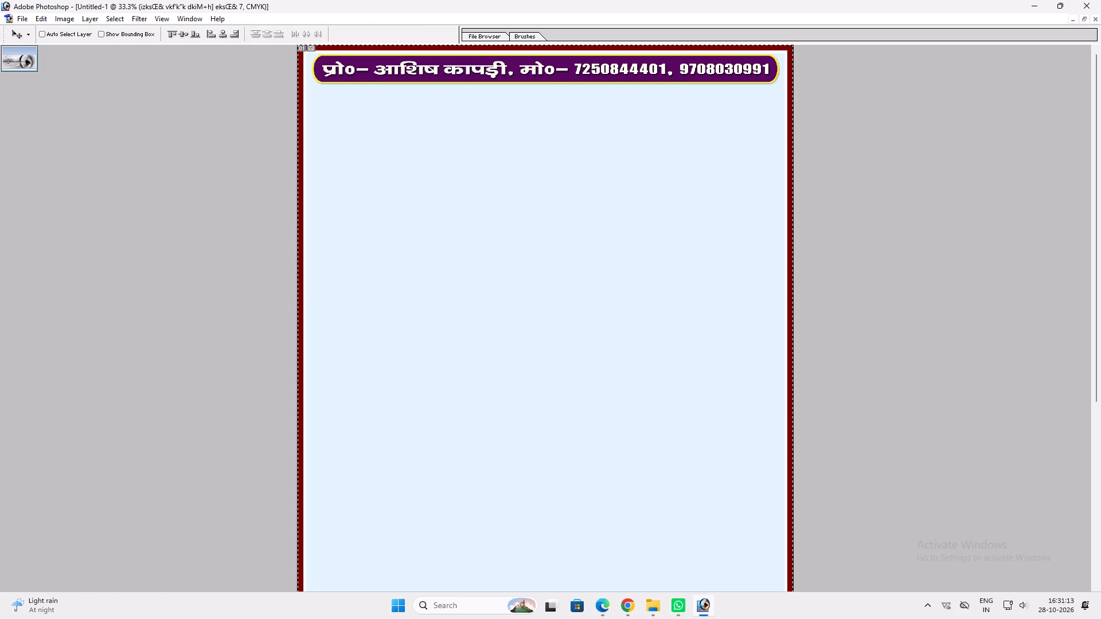
{"action": "key", "text": "ctrl+d"}
{"action": "key", "text": "ctrl+t"}
{"action": "left_click", "coordinate": [745, 83], "text": "shift"}
{"action": "key", "text": "Return"}
{"action": "type", "text": "vv"}
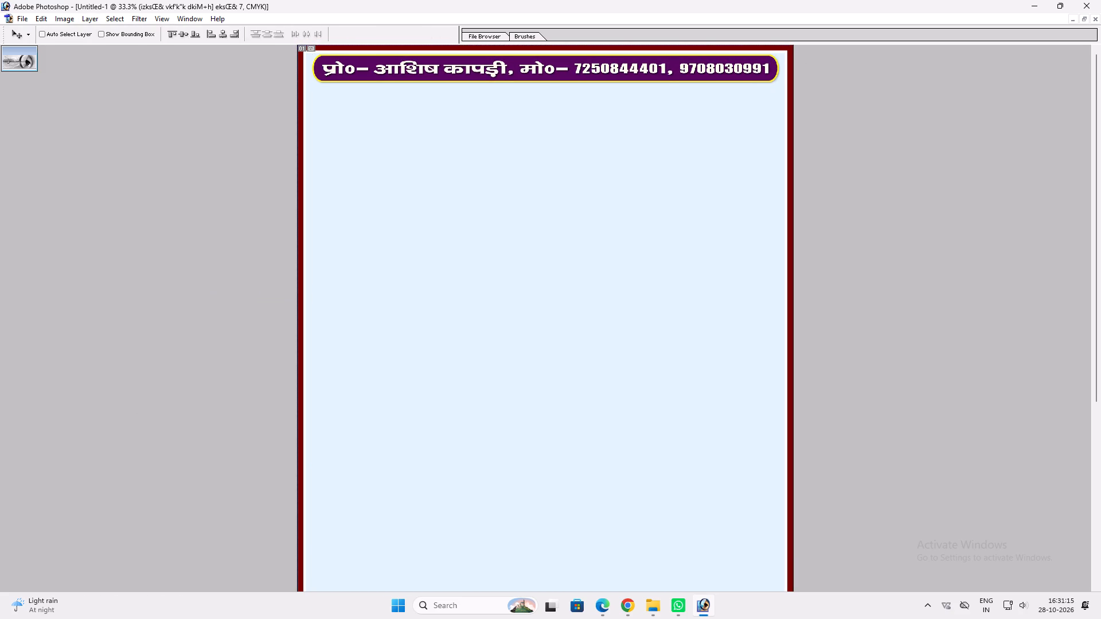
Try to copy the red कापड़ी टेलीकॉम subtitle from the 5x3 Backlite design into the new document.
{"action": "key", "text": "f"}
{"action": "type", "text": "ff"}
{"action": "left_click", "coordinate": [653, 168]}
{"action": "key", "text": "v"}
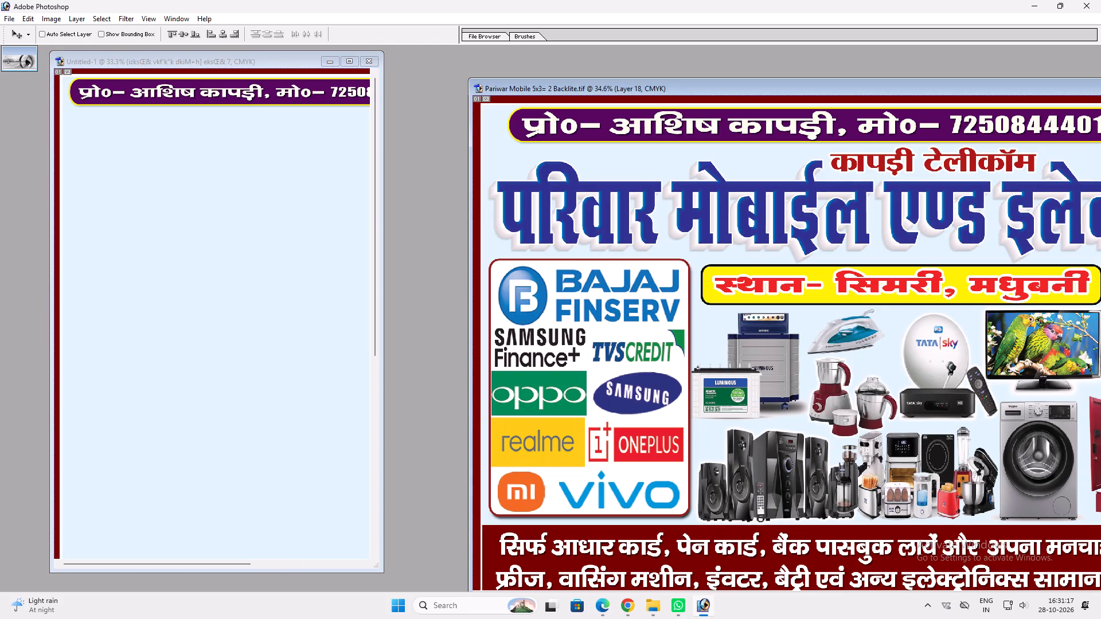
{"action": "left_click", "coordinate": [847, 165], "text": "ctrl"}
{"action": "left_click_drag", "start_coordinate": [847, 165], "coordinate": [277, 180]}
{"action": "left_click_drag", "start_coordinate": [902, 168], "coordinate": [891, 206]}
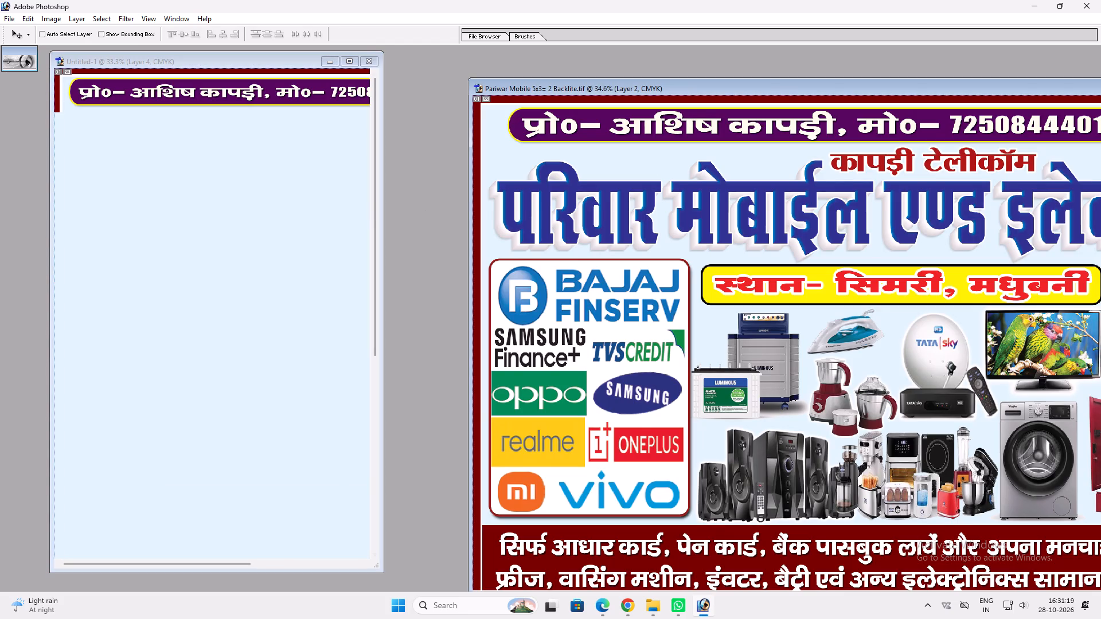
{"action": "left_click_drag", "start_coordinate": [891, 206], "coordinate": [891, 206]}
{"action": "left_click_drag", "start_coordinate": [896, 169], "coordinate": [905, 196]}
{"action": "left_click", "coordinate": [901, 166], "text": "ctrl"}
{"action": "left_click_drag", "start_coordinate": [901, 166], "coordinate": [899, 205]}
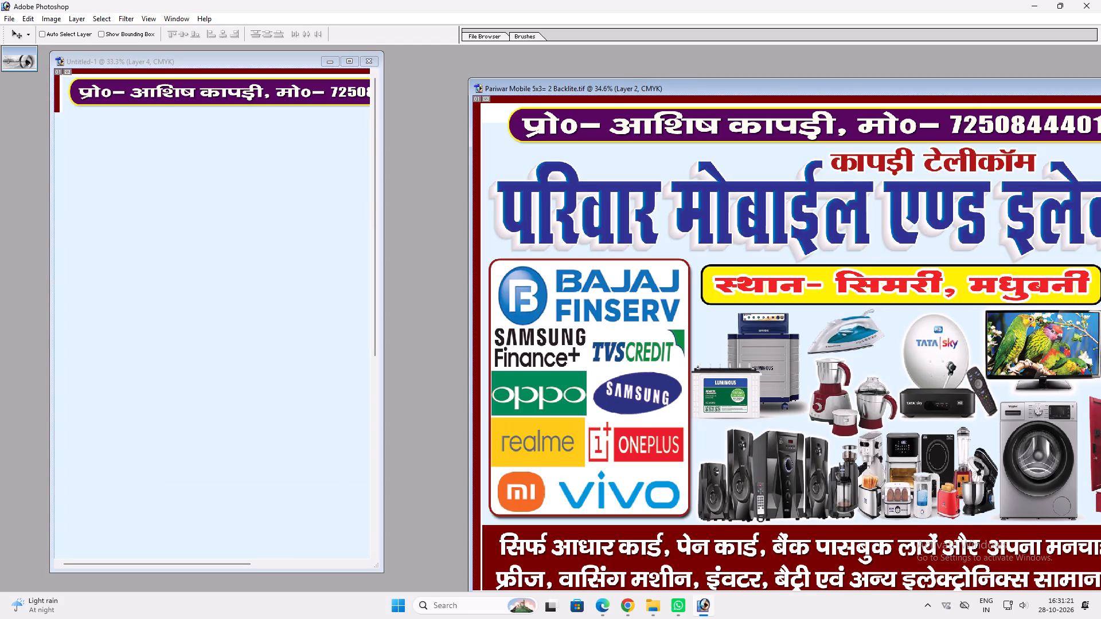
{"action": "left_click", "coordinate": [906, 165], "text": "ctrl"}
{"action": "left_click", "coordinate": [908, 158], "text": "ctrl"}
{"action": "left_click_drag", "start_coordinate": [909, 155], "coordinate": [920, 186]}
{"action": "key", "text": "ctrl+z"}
Open the Pariwar Mobile 40x4= 1 pc banner from the pariwar Mobile folder in a maximized window.
{"action": "key", "text": "ctrl+Tab"}
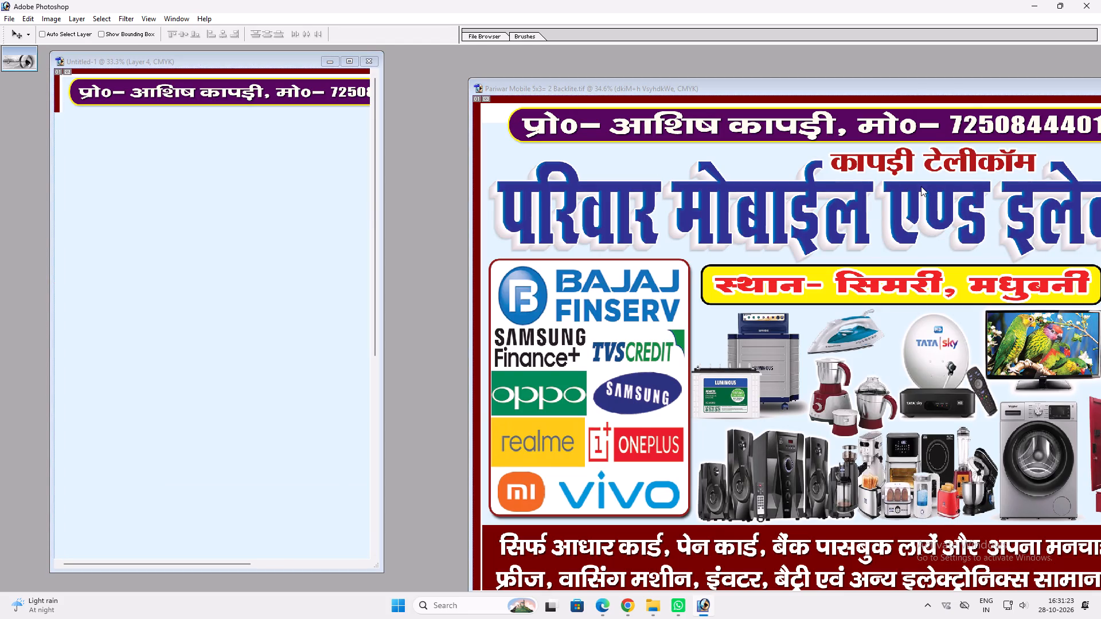
{"action": "key", "text": "ctrl+Tab"}
{"action": "double_click", "coordinate": [413, 128]}
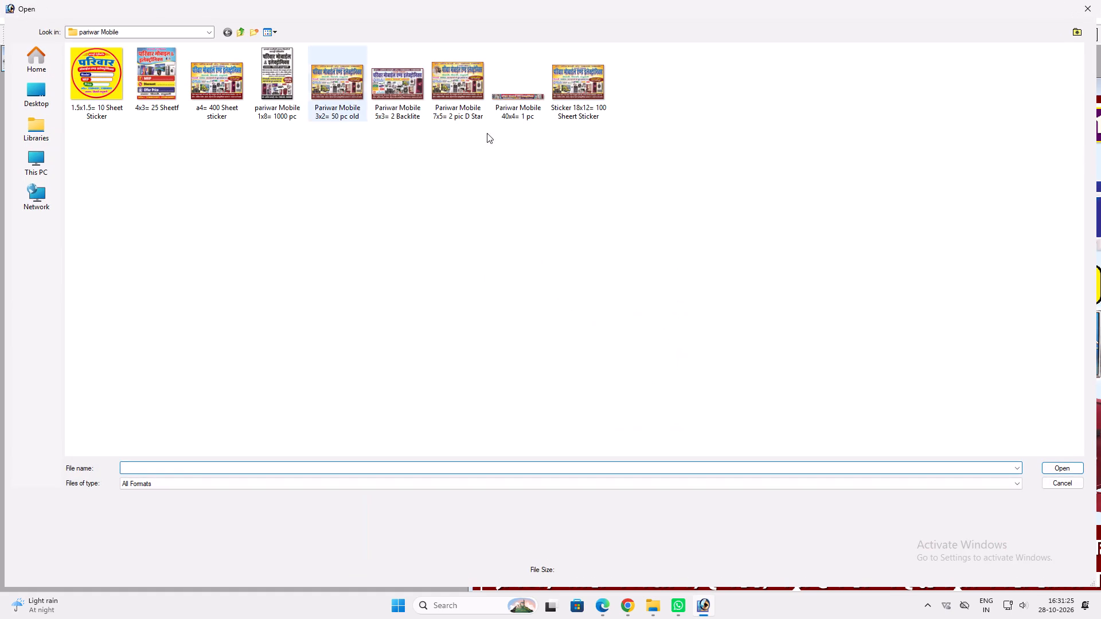
{"action": "left_click", "coordinate": [536, 99]}
{"action": "key", "text": "Return"}
{"action": "key", "text": "space"}
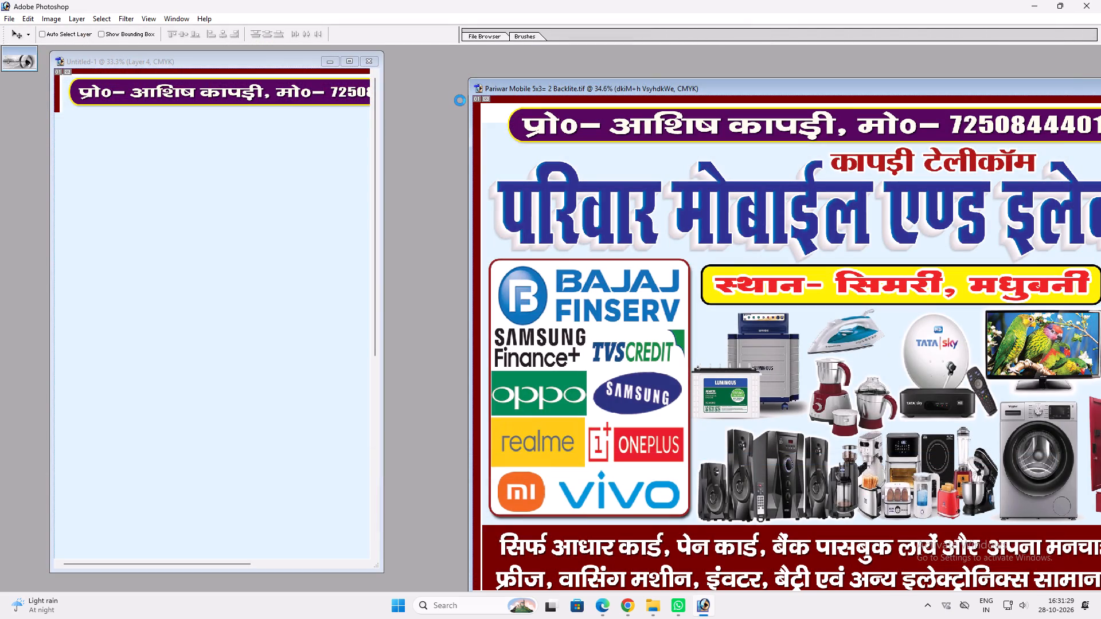
{"action": "double_click", "coordinate": [454, 65]}
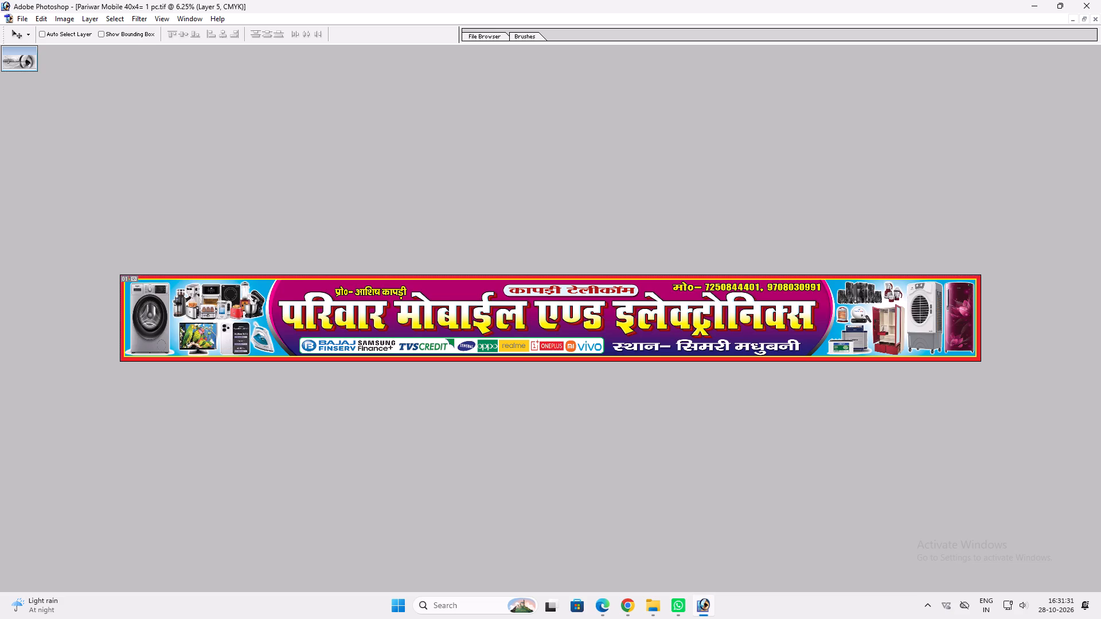
{"action": "key", "text": "ctrl+0"}
{"action": "key", "text": "v"}
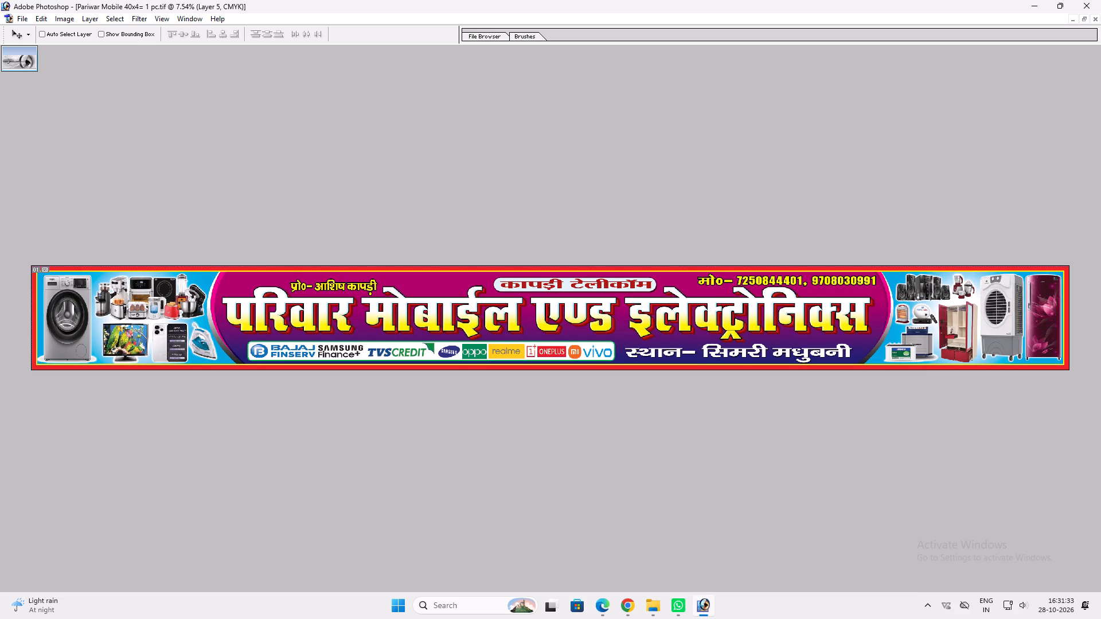
Open the Pariwar Mobile 1x6= 2000 pc invoice in Photoshop from the File Explorer search results.
{"action": "left_click", "coordinate": [654, 617]}
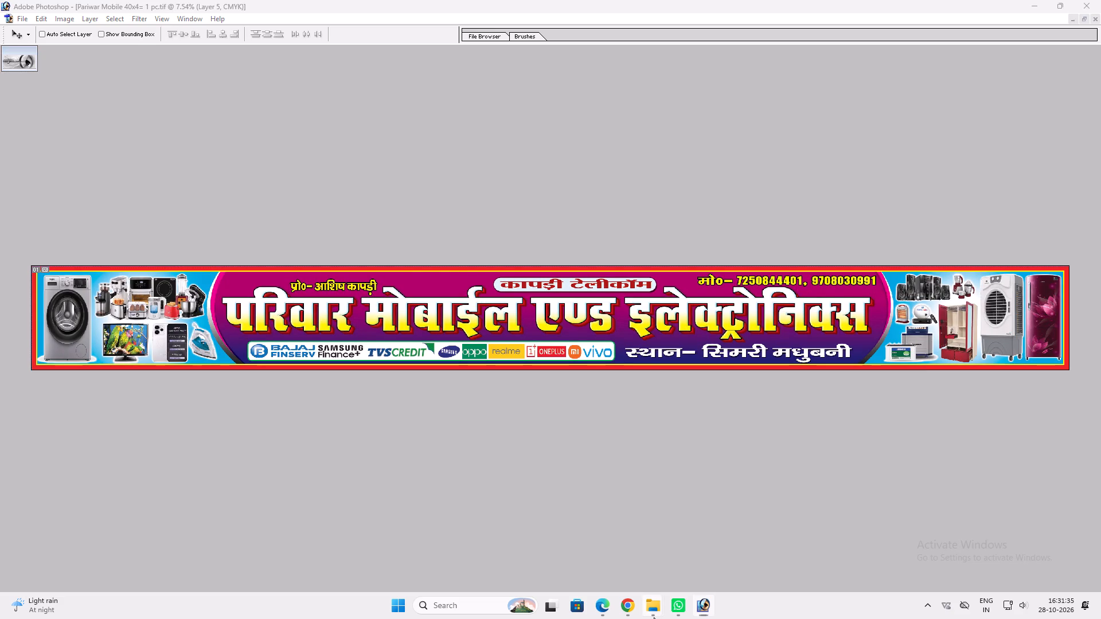
{"action": "left_click", "coordinate": [493, 550]}
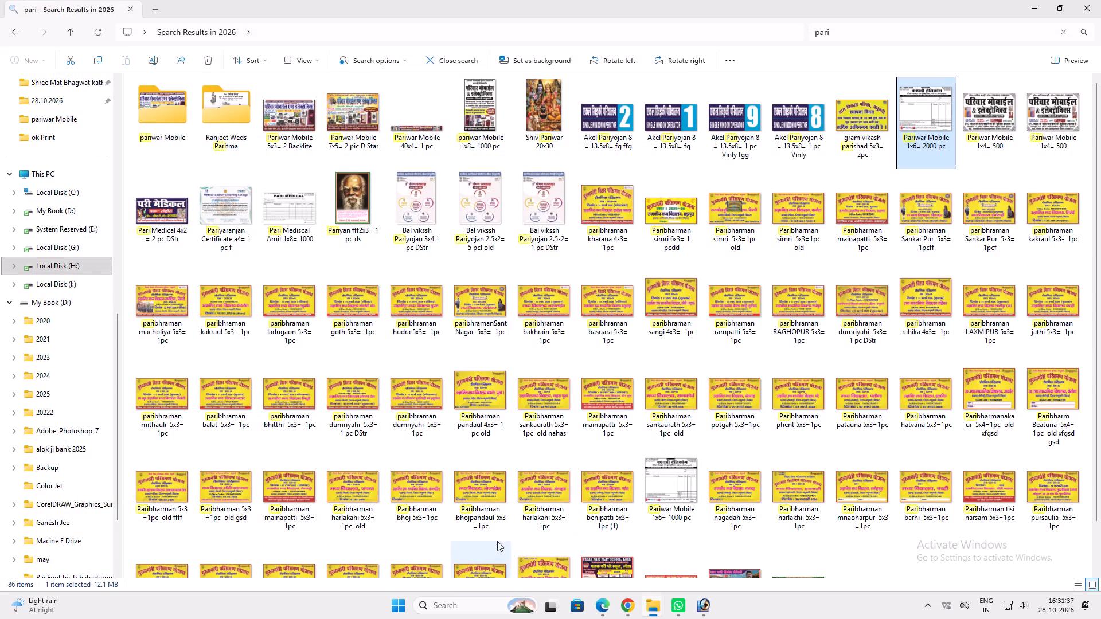
{"action": "left_click_drag", "start_coordinate": [934, 117], "coordinate": [701, 485]}
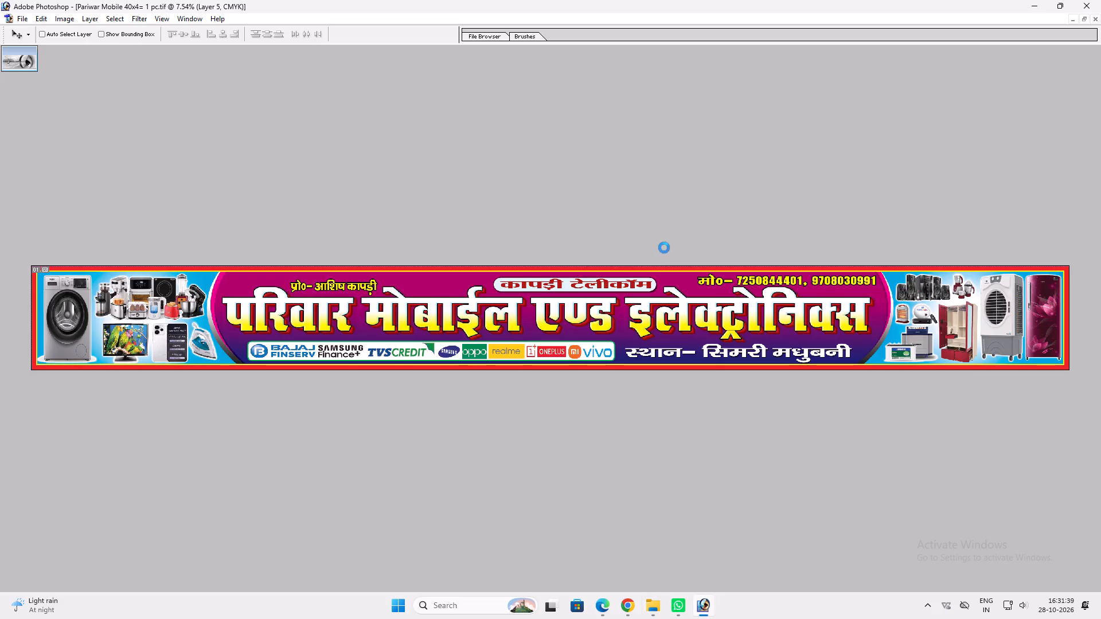
{"action": "key", "text": "v"}
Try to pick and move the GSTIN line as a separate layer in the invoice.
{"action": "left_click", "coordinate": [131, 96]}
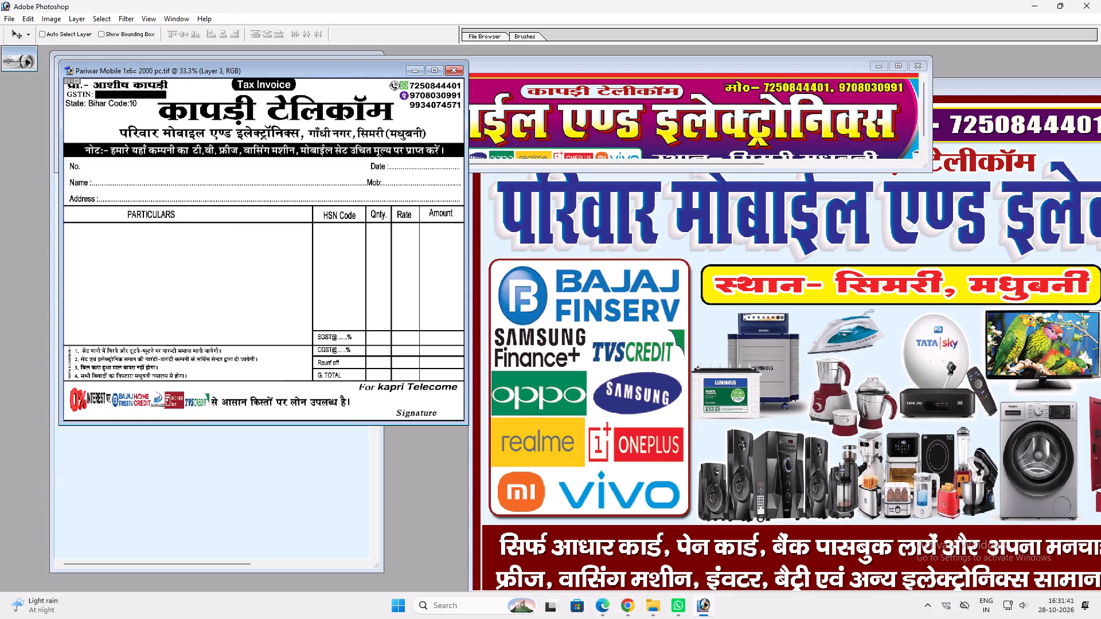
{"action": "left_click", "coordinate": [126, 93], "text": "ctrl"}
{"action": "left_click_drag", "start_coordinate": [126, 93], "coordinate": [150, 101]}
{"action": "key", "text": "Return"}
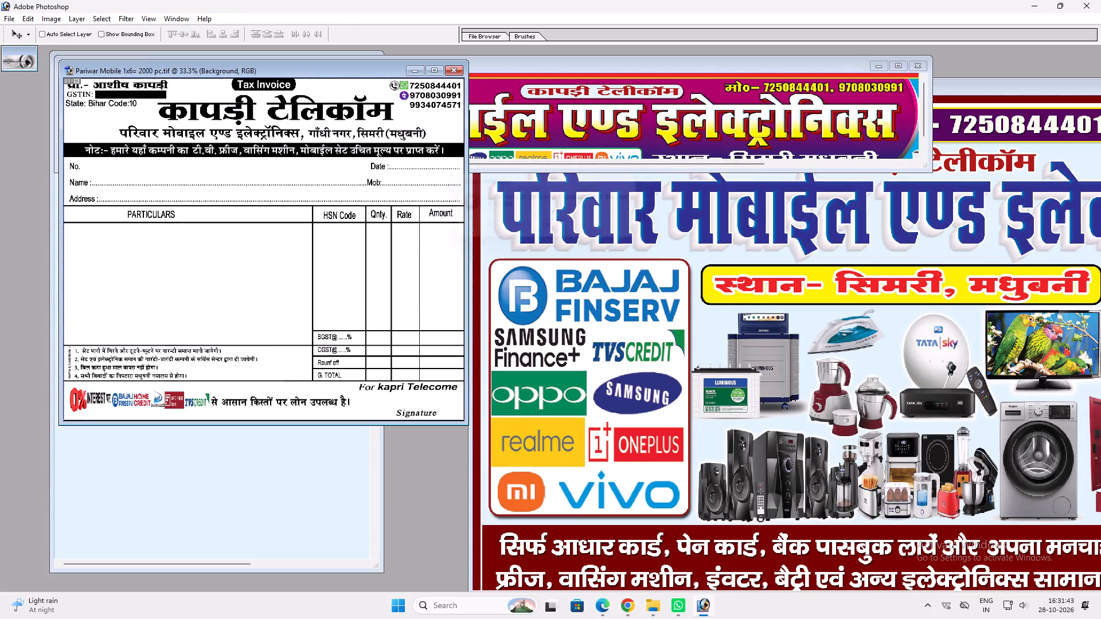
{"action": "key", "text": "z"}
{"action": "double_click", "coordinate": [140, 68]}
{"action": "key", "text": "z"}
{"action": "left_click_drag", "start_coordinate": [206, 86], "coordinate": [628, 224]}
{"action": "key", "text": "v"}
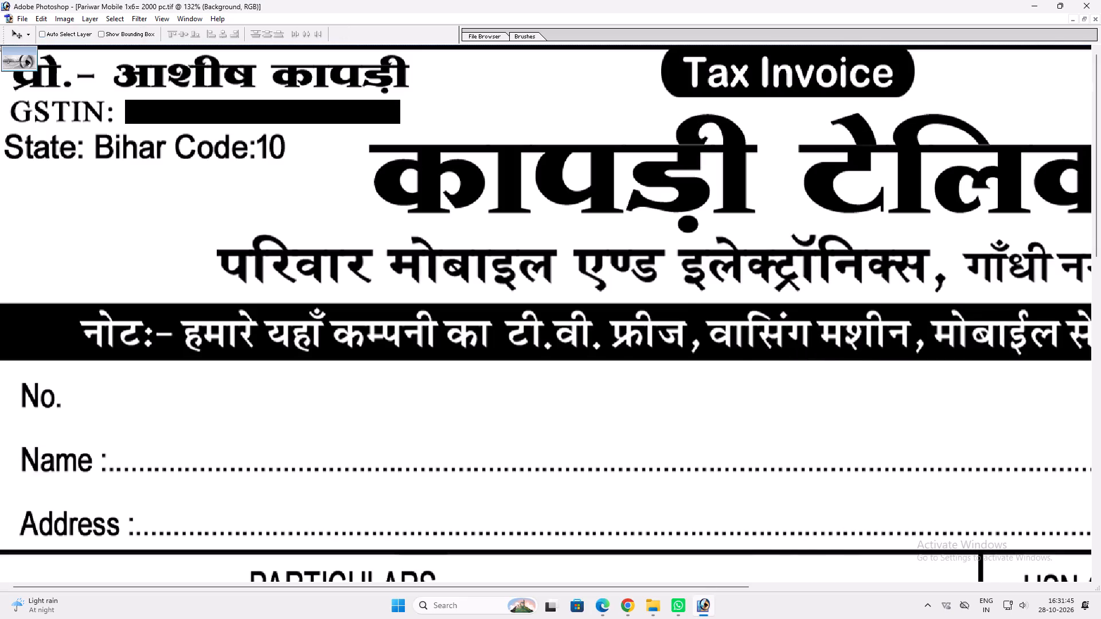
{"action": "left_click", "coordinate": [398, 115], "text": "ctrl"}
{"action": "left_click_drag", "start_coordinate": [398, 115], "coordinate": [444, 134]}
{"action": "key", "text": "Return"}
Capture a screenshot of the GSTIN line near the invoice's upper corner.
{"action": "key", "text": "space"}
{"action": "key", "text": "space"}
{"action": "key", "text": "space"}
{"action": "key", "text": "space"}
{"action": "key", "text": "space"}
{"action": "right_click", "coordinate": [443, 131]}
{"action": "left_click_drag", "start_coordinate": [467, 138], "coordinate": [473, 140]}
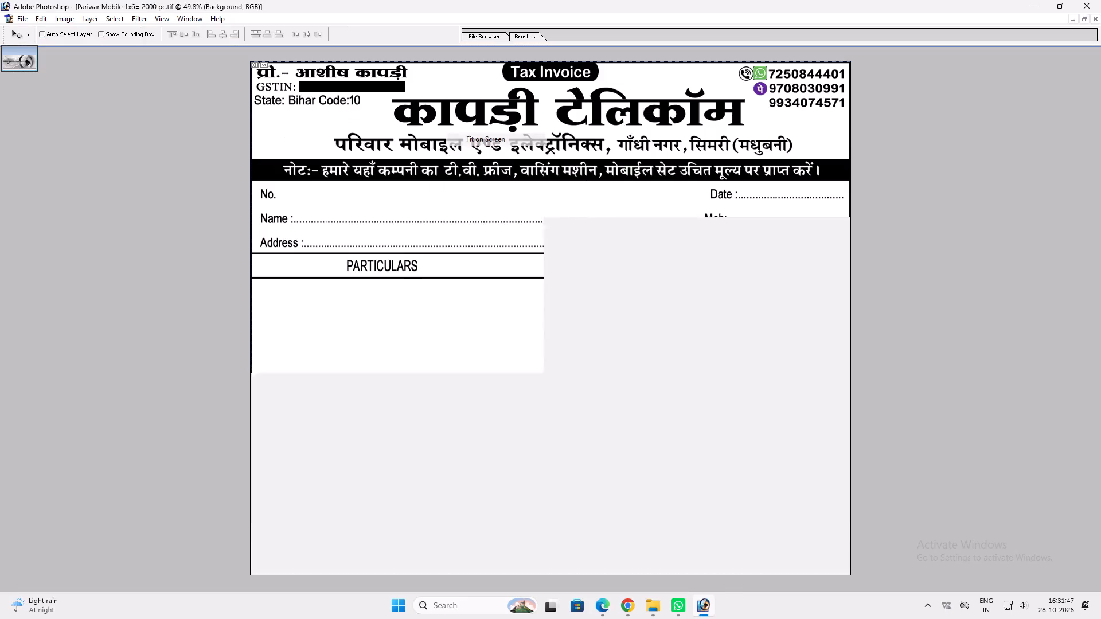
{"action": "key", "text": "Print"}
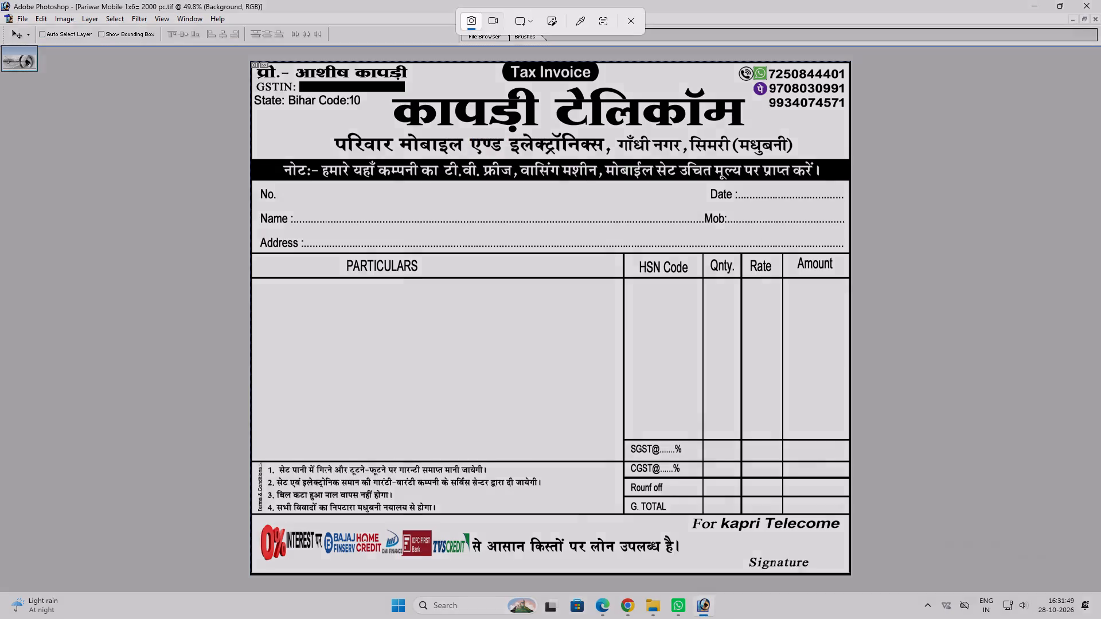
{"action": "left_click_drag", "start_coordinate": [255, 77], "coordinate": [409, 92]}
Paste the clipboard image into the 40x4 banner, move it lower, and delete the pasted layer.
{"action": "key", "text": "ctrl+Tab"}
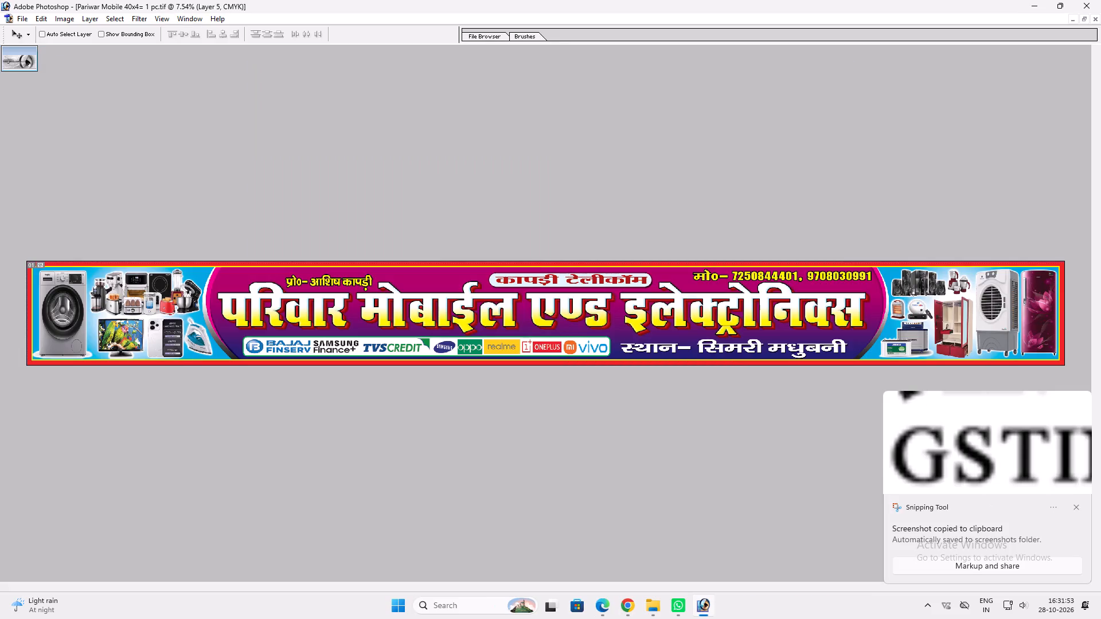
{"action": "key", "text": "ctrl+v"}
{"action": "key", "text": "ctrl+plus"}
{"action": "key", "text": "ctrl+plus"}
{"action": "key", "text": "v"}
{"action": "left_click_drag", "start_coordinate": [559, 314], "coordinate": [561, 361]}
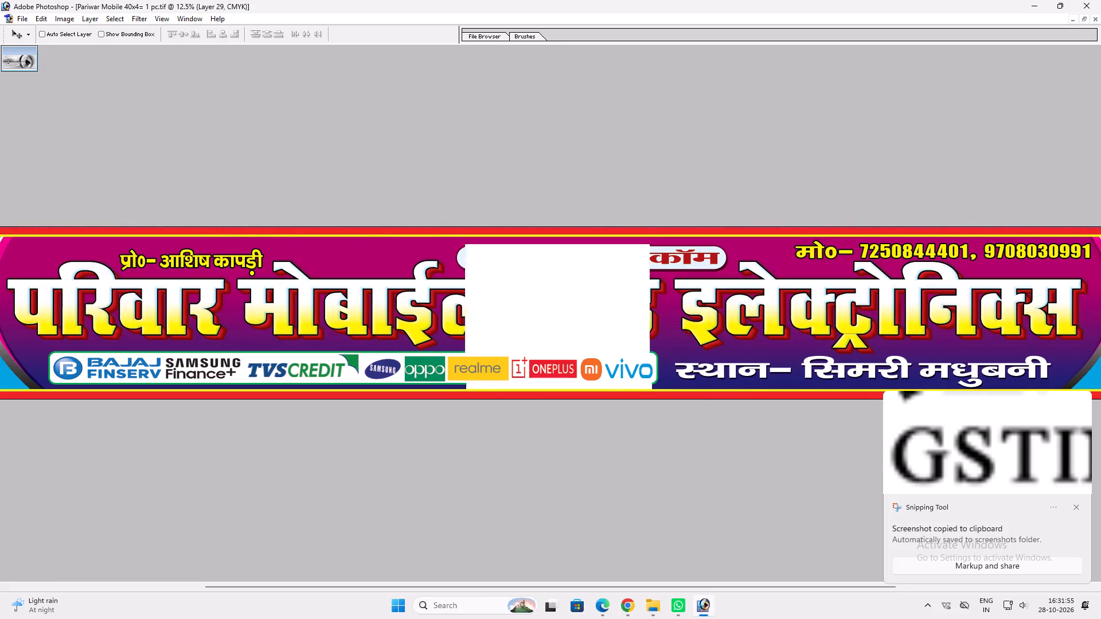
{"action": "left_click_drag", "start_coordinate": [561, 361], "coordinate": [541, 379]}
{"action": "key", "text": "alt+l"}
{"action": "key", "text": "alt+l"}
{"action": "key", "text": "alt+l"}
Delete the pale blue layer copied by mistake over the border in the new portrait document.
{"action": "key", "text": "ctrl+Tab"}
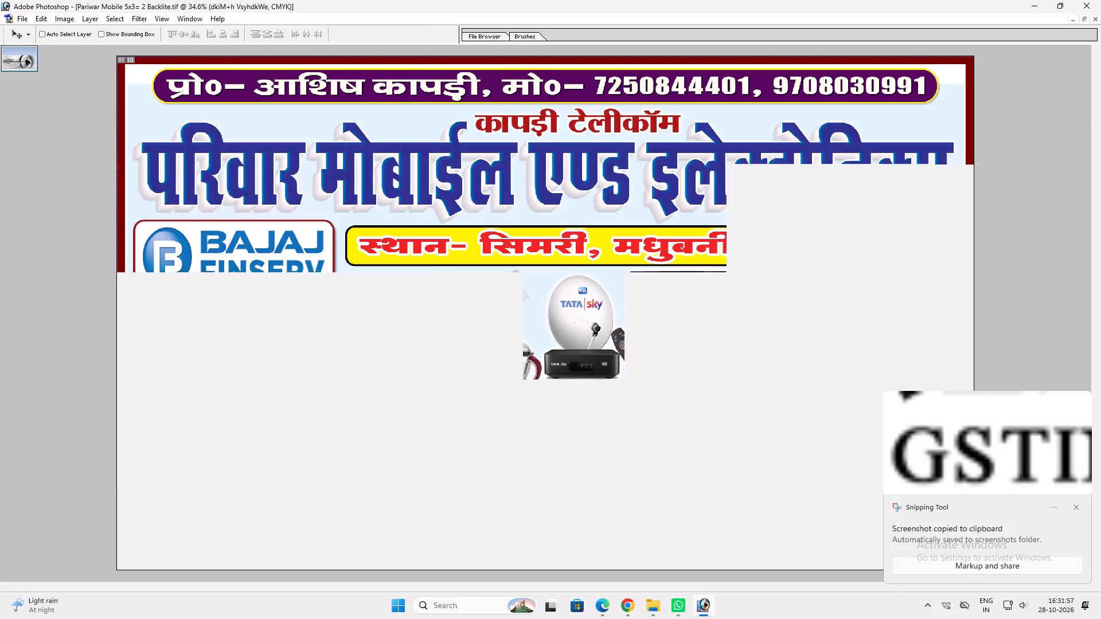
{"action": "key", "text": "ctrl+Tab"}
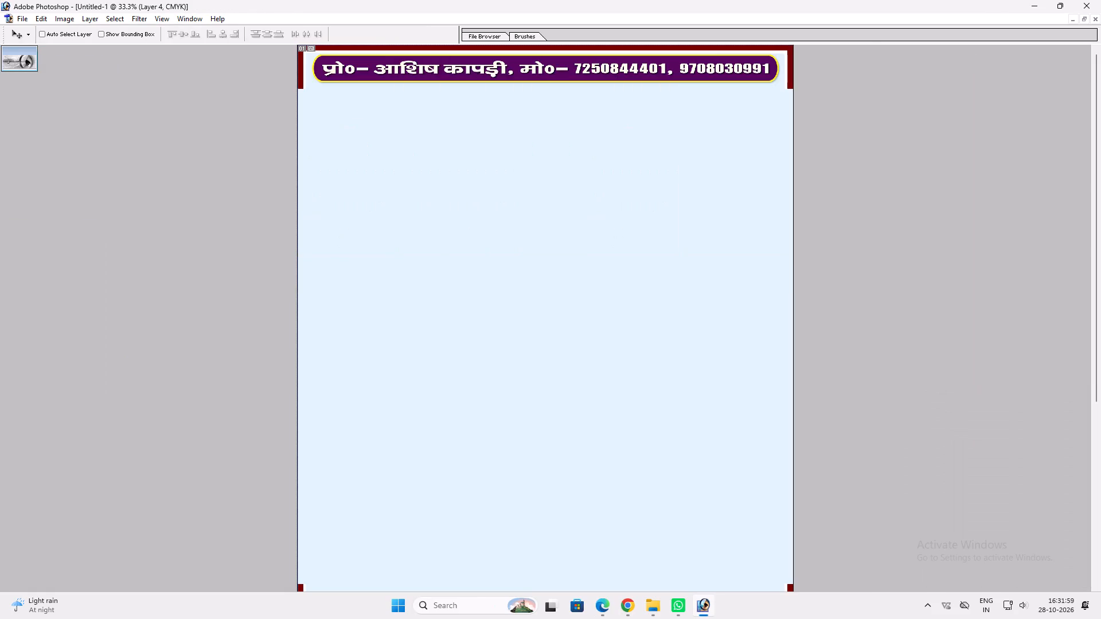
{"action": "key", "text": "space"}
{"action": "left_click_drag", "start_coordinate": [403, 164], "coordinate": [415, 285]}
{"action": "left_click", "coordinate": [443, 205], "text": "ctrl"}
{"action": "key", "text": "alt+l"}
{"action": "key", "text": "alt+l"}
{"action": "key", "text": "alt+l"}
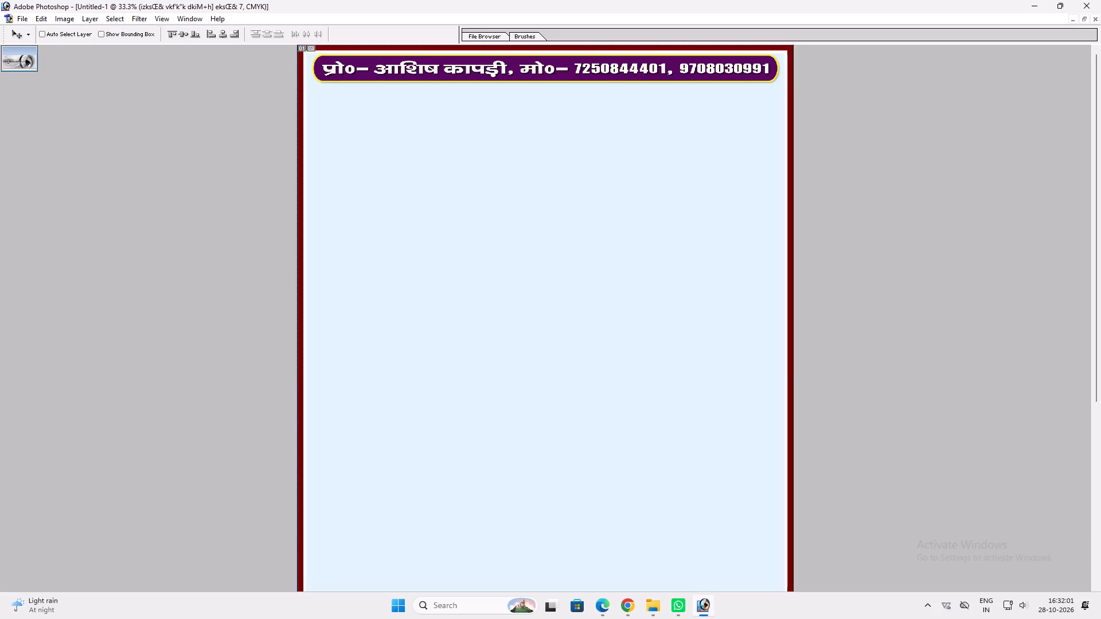
Capture a larger screenshot of only the GSTIN line from the enlarged invoice.
{"action": "key", "text": "ctrl+Tab"}
{"action": "key", "text": "ctrl+plus"}
{"action": "key", "text": "space"}
{"action": "left_click_drag", "start_coordinate": [380, 163], "coordinate": [378, 342]}
{"action": "key", "text": "ctrl+plus"}
{"action": "key", "text": "ctrl+plus"}
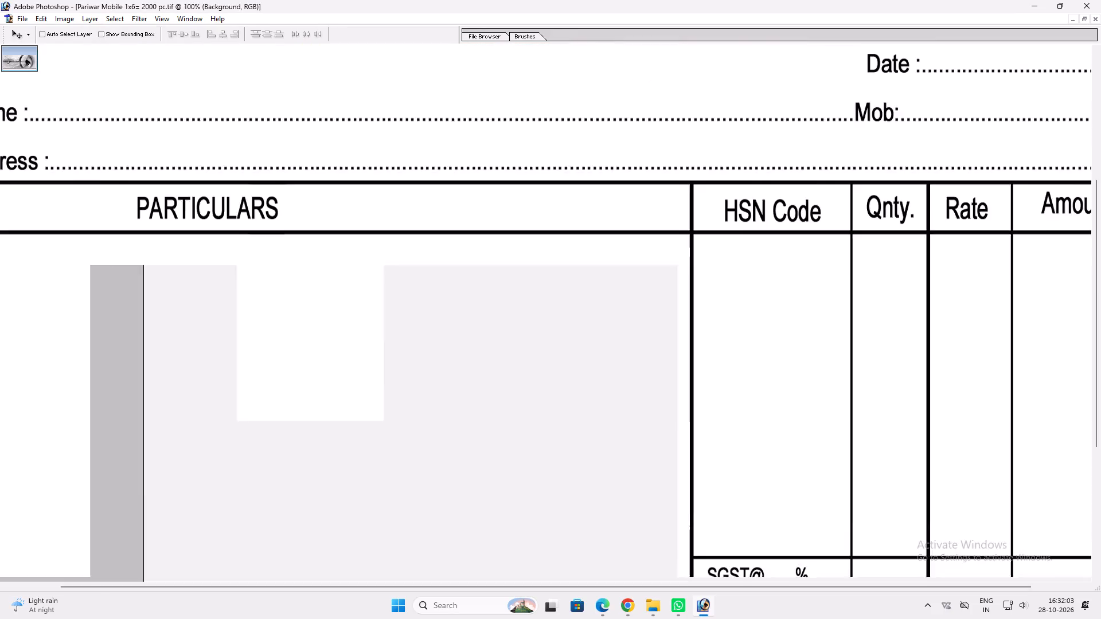
{"action": "key", "text": "space"}
{"action": "key", "text": "space"}
{"action": "key", "text": "space"}
{"action": "key", "text": "space"}
{"action": "key", "text": "space"}
{"action": "key", "text": "space"}
{"action": "key", "text": "space"}
{"action": "key", "text": "space"}
{"action": "key", "text": "space"}
{"action": "key", "text": "space"}
{"action": "key", "text": "space"}
{"action": "key", "text": "space"}
{"action": "key", "text": "space"}
{"action": "key", "text": "space"}
{"action": "key", "text": "space"}
{"action": "key", "text": "space"}
{"action": "key", "text": "space"}
{"action": "left_click_drag", "start_coordinate": [373, 338], "coordinate": [533, 607]}
{"action": "left_click_drag", "start_coordinate": [310, 232], "coordinate": [660, 341]}
{"action": "key", "text": "Print"}
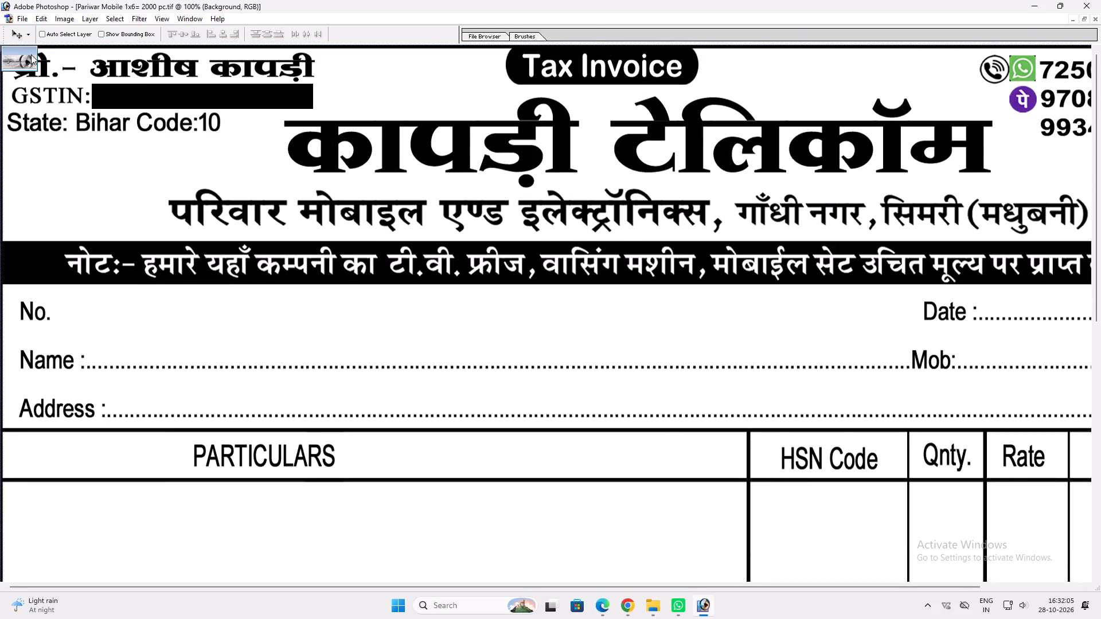
{"action": "left_click_drag", "start_coordinate": [9, 81], "coordinate": [320, 113]}
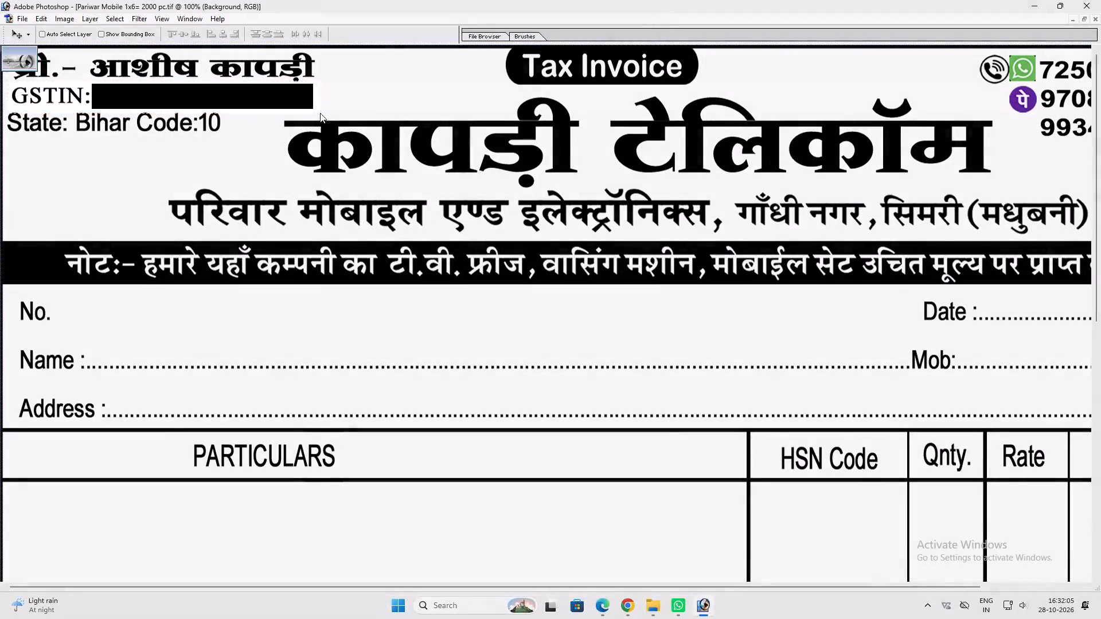
Paste the GSTIN capture into the 40x4 banner, bring it to the front, and enlarge it over the banner's main title.
{"action": "key", "text": "ctrl+Tab"}
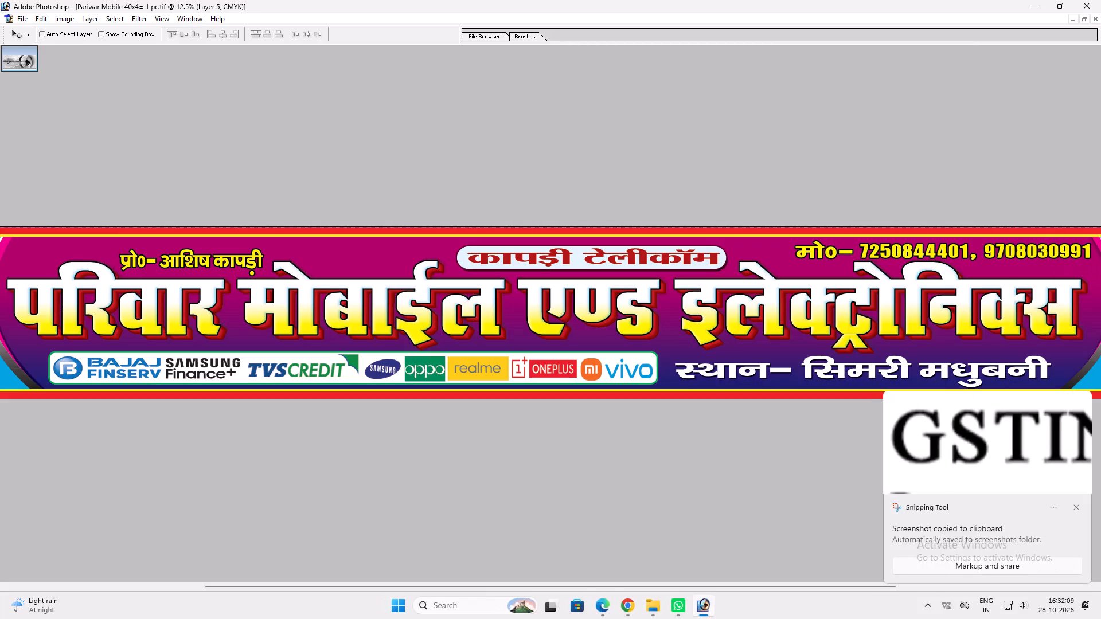
{"action": "key", "text": "ctrl+v"}
{"action": "key", "text": "ctrl+shift+bracketright"}
{"action": "key", "text": "ctrl+t"}
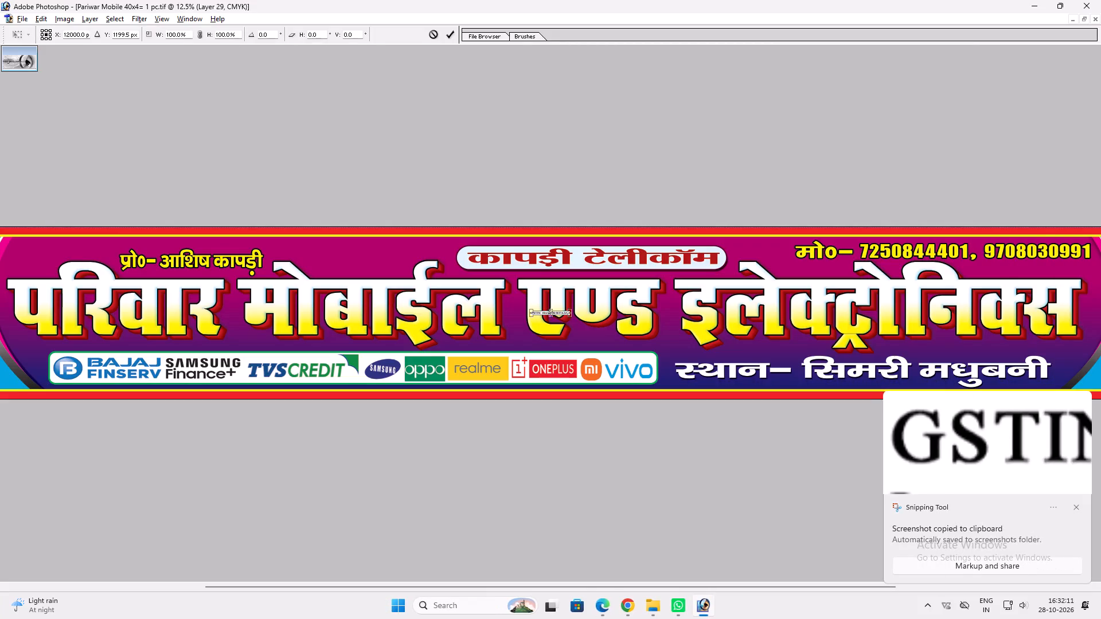
{"action": "left_click_drag", "start_coordinate": [571, 319], "coordinate": [710, 319], "text": "alt+shift"}
{"action": "key", "text": "Return"}
{"action": "type", "text": "vv"}
Examine the pasted GSTIN capture and the banner text and graphics on both sides of it.
{"action": "key", "text": "space"}
{"action": "key", "text": "space"}
{"action": "key", "text": "space"}
{"action": "key", "text": "space"}
{"action": "right_click", "coordinate": [444, 308]}
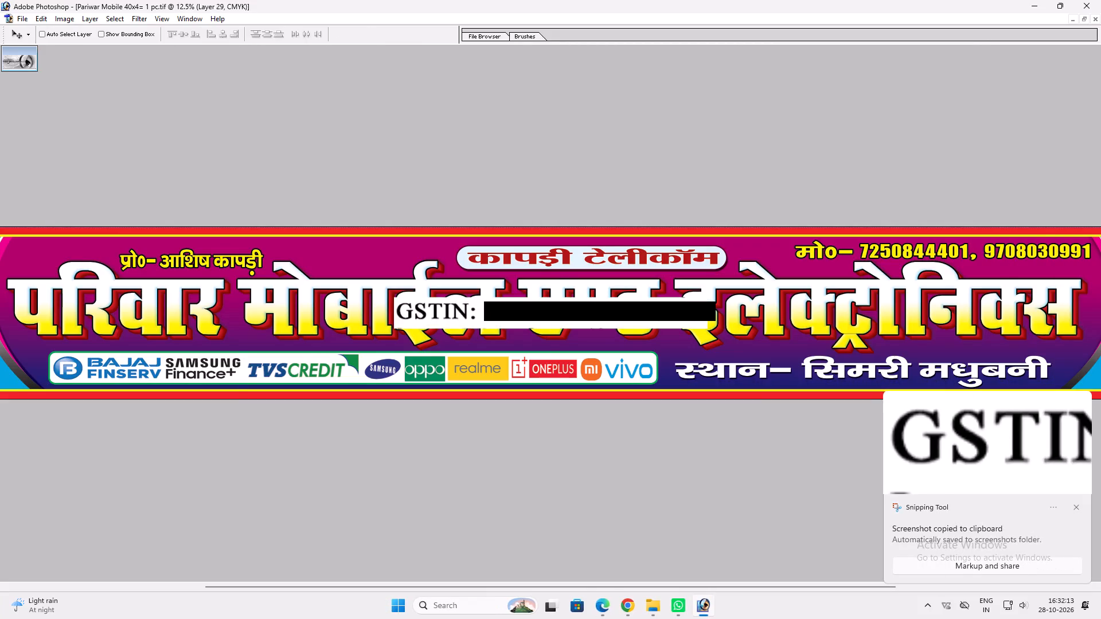
{"action": "left_click_drag", "start_coordinate": [460, 315], "coordinate": [468, 318]}
{"action": "key", "text": "ctrl+plus"}
{"action": "key", "text": "ctrl+plus"}
{"action": "key", "text": "space"}
{"action": "key", "text": "space"}
{"action": "key", "text": "space"}
{"action": "key", "text": "space"}
{"action": "key", "text": "space"}
{"action": "key", "text": "space"}
{"action": "key", "text": "space"}
{"action": "key", "text": "space"}
{"action": "key", "text": "space"}
{"action": "key", "text": "space"}
{"action": "key", "text": "space"}
{"action": "key", "text": "space"}
{"action": "key", "text": "space"}
{"action": "key", "text": "space"}
{"action": "key", "text": "space"}
{"action": "key", "text": "space"}
{"action": "key", "text": "space"}
{"action": "key", "text": "space"}
{"action": "key", "text": "space"}
{"action": "key", "text": "space"}
{"action": "left_click_drag", "start_coordinate": [477, 309], "coordinate": [647, 326]}
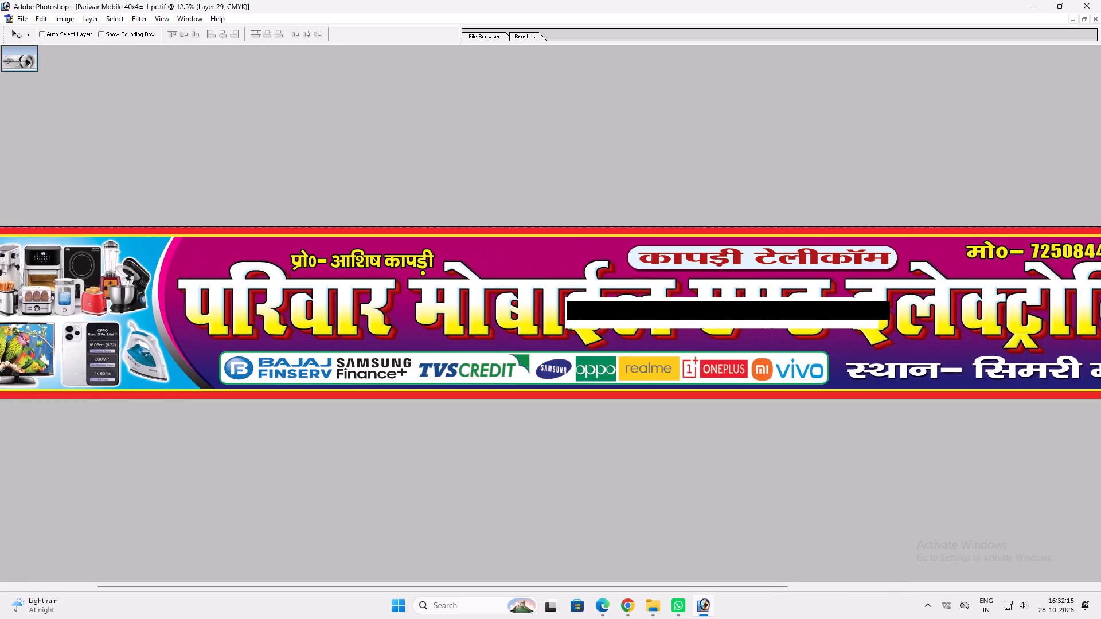
{"action": "left_click_drag", "start_coordinate": [646, 305], "coordinate": [694, 309]}
{"action": "left_click_drag", "start_coordinate": [640, 301], "coordinate": [614, 305]}
{"action": "left_click_drag", "start_coordinate": [755, 295], "coordinate": [376, 249]}
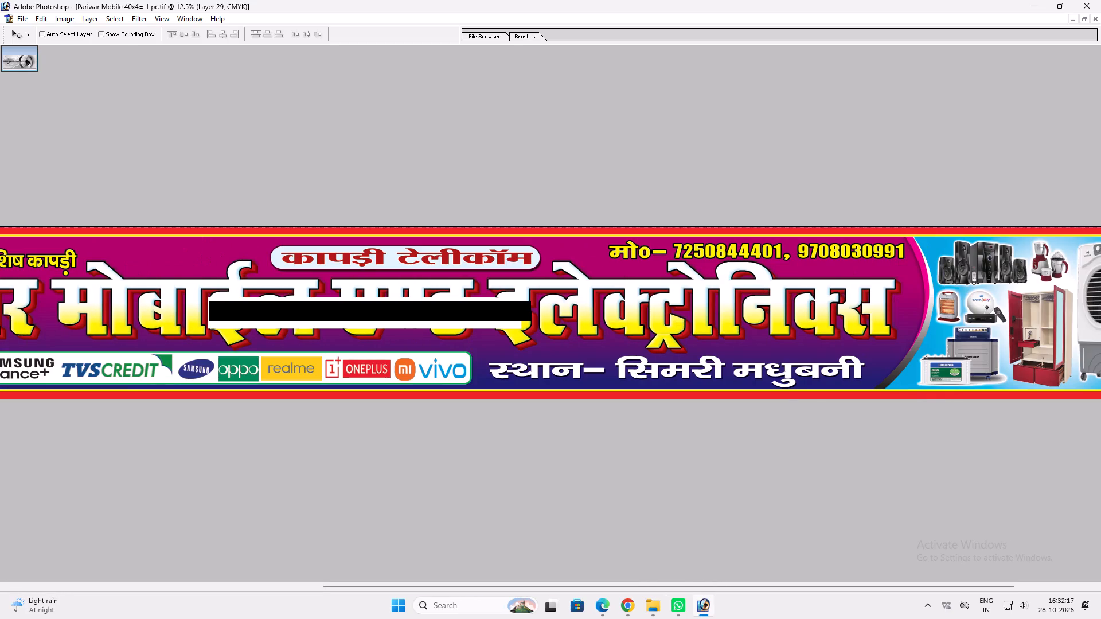
{"action": "left_click_drag", "start_coordinate": [702, 315], "coordinate": [934, 314]}
{"action": "left_click_drag", "start_coordinate": [617, 281], "coordinate": [746, 293]}
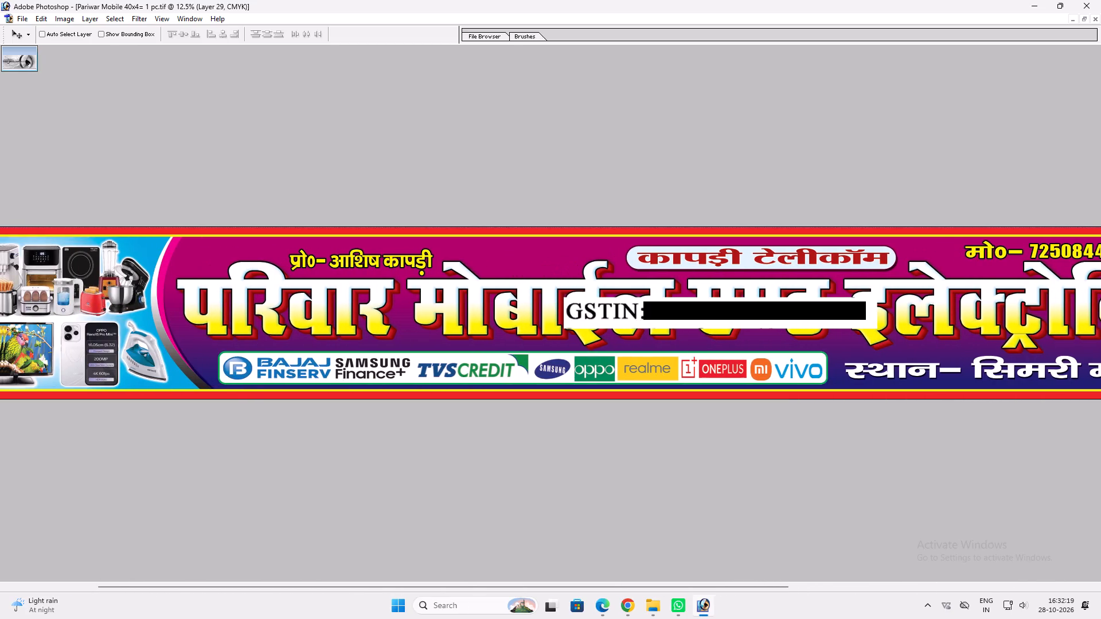
{"action": "left_click_drag", "start_coordinate": [746, 293], "coordinate": [748, 293]}
Move the proprietor name line from above the main title's first words across the banner onto the mobile number line.
{"action": "triple_click", "coordinate": [438, 255], "text": "ctrl"}
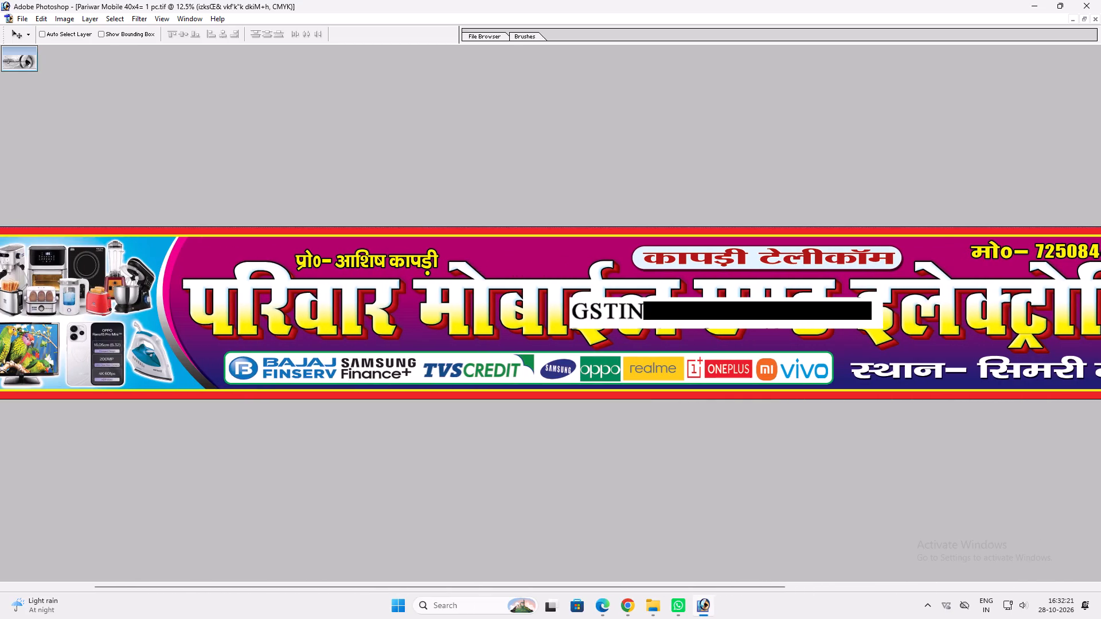
{"action": "left_click", "coordinate": [435, 255], "text": "ctrl"}
{"action": "left_click_drag", "start_coordinate": [435, 255], "coordinate": [886, 258]}
{"action": "key", "text": "space"}
{"action": "key", "text": "space"}
{"action": "key", "text": "space"}
{"action": "key", "text": "space"}
{"action": "key", "text": "space"}
{"action": "key", "text": "space"}
{"action": "key", "text": "space"}
{"action": "key", "text": "space"}
{"action": "key", "text": "space"}
{"action": "key", "text": "space"}
{"action": "key", "text": "space"}
{"action": "key", "text": "space"}
{"action": "key", "text": "space"}
{"action": "key", "text": "space"}
{"action": "key", "text": "space"}
{"action": "key", "text": "space"}
{"action": "left_click_drag", "start_coordinate": [910, 261], "coordinate": [615, 266]}
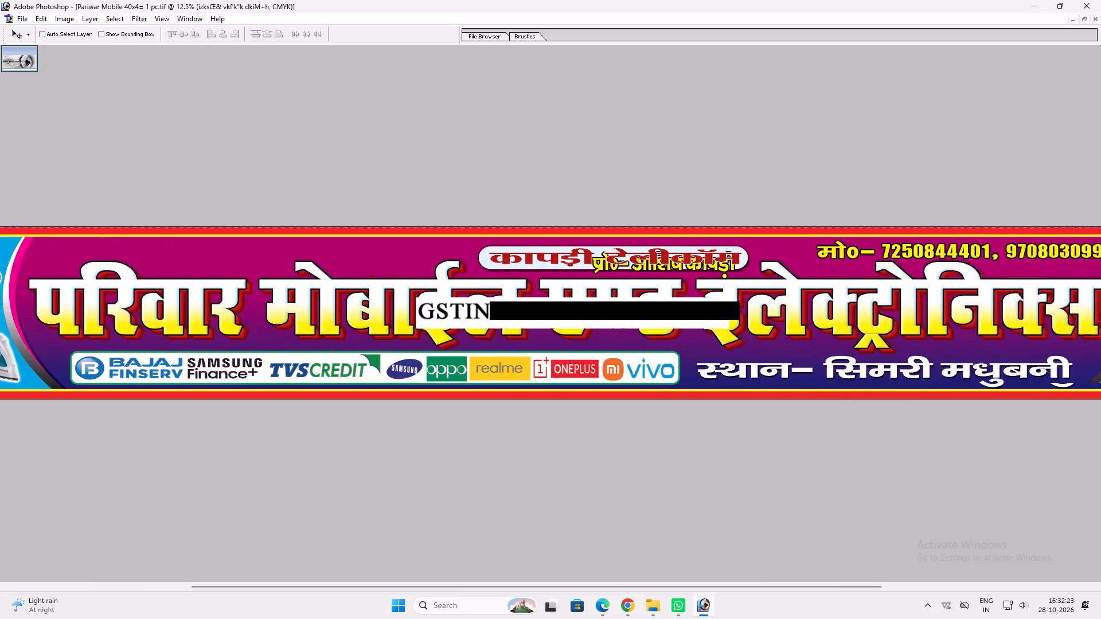
{"action": "left_click_drag", "start_coordinate": [615, 266], "coordinate": [599, 264]}
{"action": "left_click_drag", "start_coordinate": [747, 299], "coordinate": [447, 269]}
{"action": "left_click_drag", "start_coordinate": [311, 261], "coordinate": [516, 253], "text": "shift"}
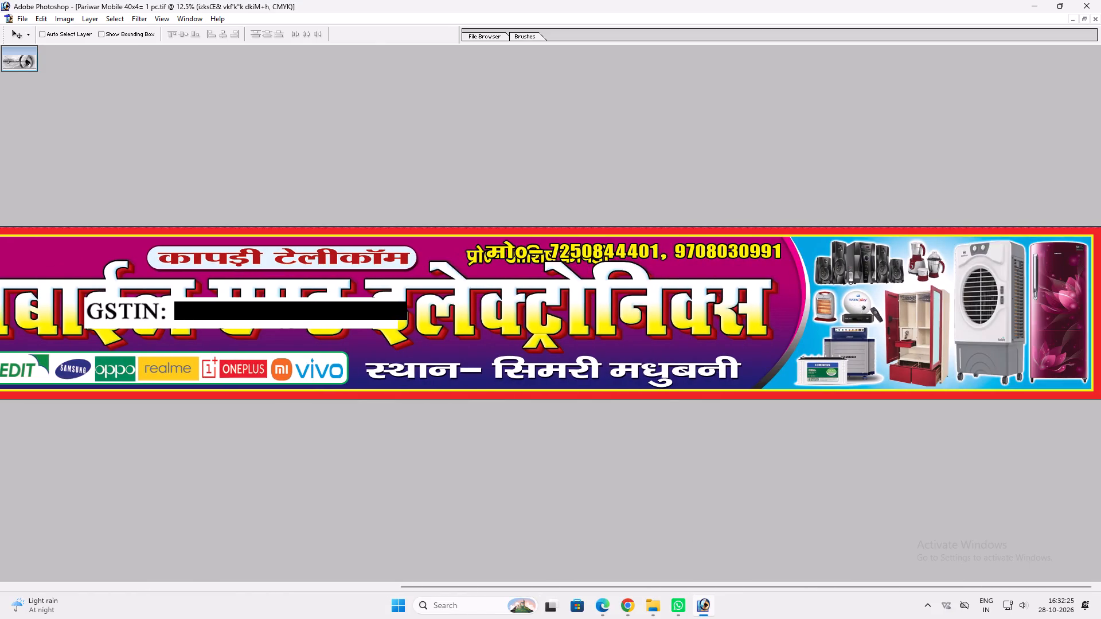
Cut the proprietor text from its own line and insert it, followed by a comma and space, before the mobile number.
{"action": "key", "text": "t"}
{"action": "left_click", "coordinate": [483, 260]}
{"action": "key", "text": "ctrl+a"}
{"action": "key", "text": "ctrl+x"}
{"action": "key", "text": "Return"}
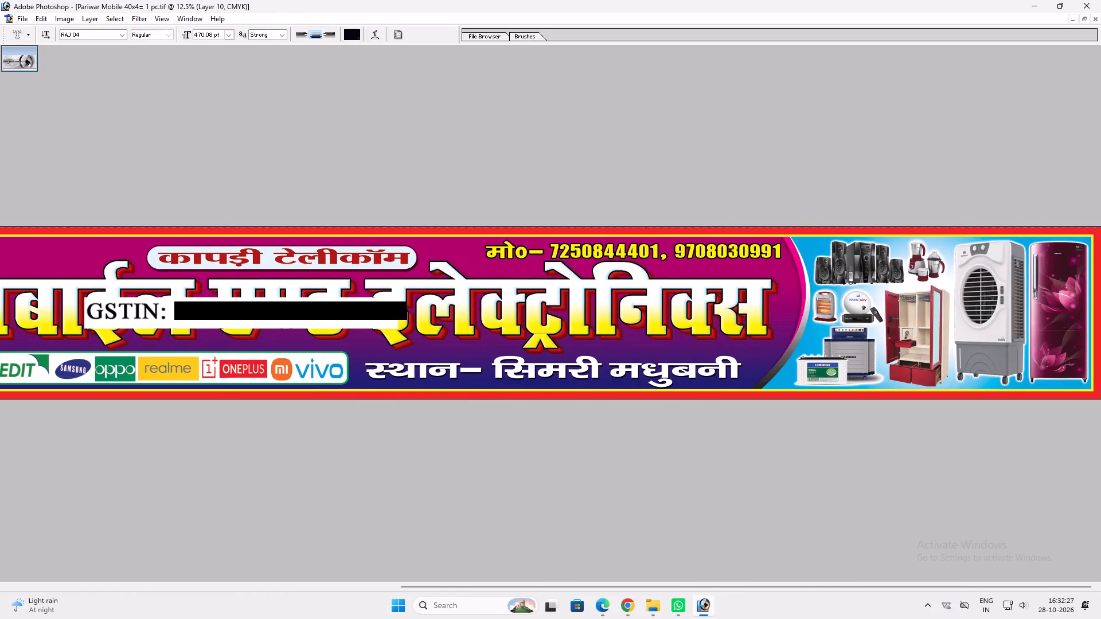
{"action": "left_click", "coordinate": [484, 253]}
{"action": "key", "text": "Return"}
{"action": "key", "text": "v"}
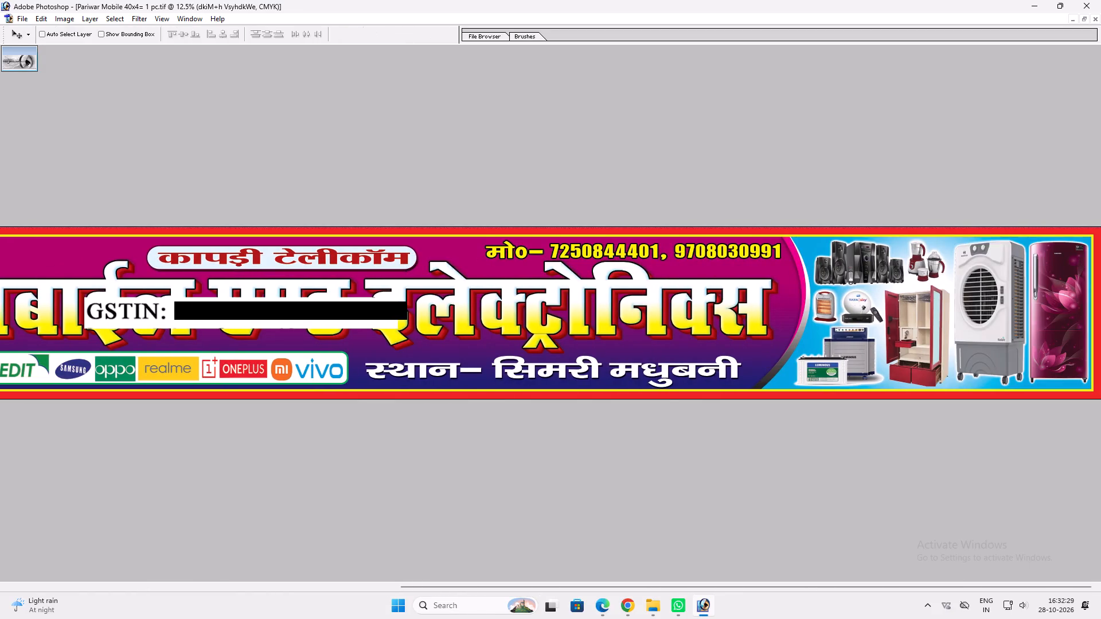
{"action": "left_click", "coordinate": [509, 257]}
{"action": "right_click", "coordinate": [502, 255]}
{"action": "left_click", "coordinate": [515, 261]}
{"action": "key", "text": "t"}
{"action": "left_click", "coordinate": [490, 252]}
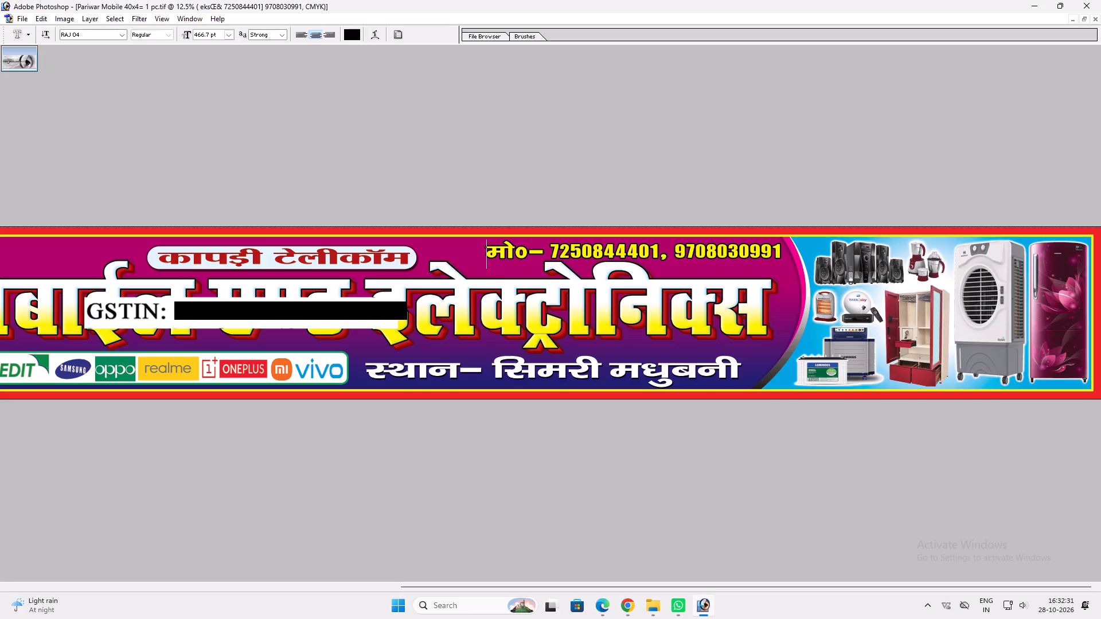
{"action": "key", "text": "ctrl+v"}
{"action": "type", "text": "]"}
{"action": "key", "text": "space"}
{"action": "key", "text": "Return"}
{"action": "key", "text": "v"}
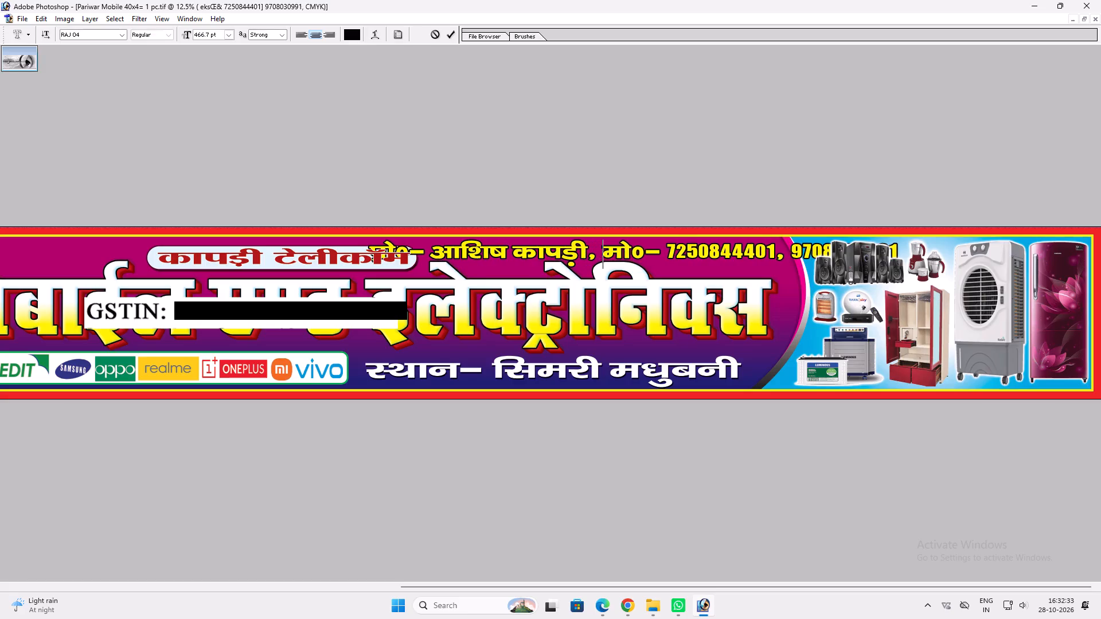
Scale the combined proprietor and mobile line to 58.4% width and 69.4% height, then reposition and slightly widen it above the title's end.
{"action": "key", "text": "ctrl+t"}
{"action": "left_click_drag", "start_coordinate": [900, 250], "coordinate": [790, 242], "text": "alt+shift"}
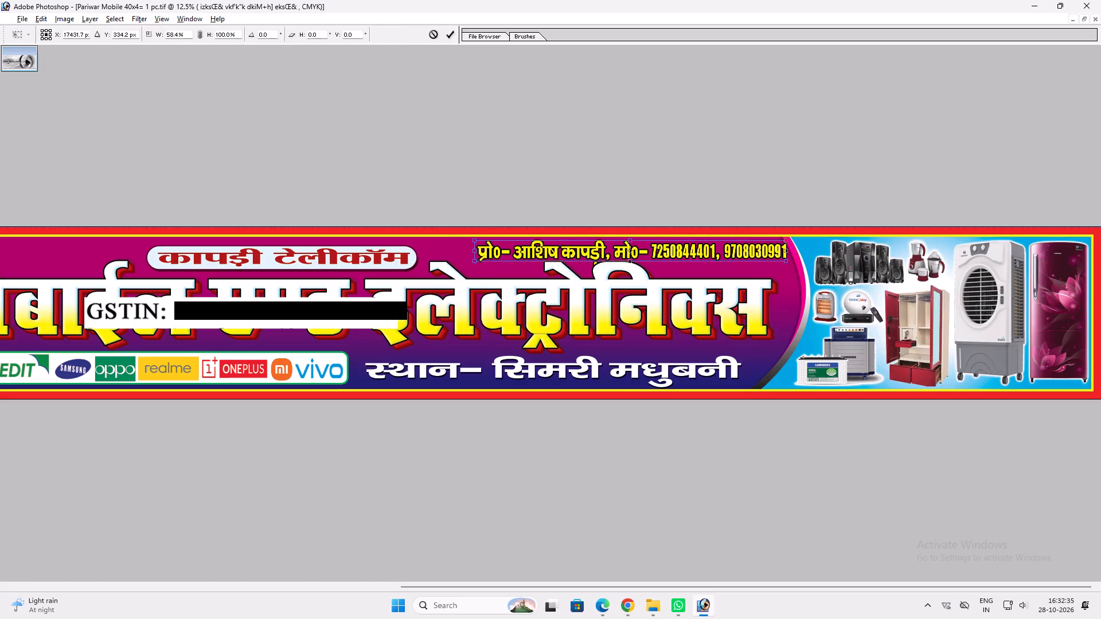
{"action": "left_click_drag", "start_coordinate": [748, 260], "coordinate": [753, 253], "text": "shift"}
{"action": "key", "text": "Return"}
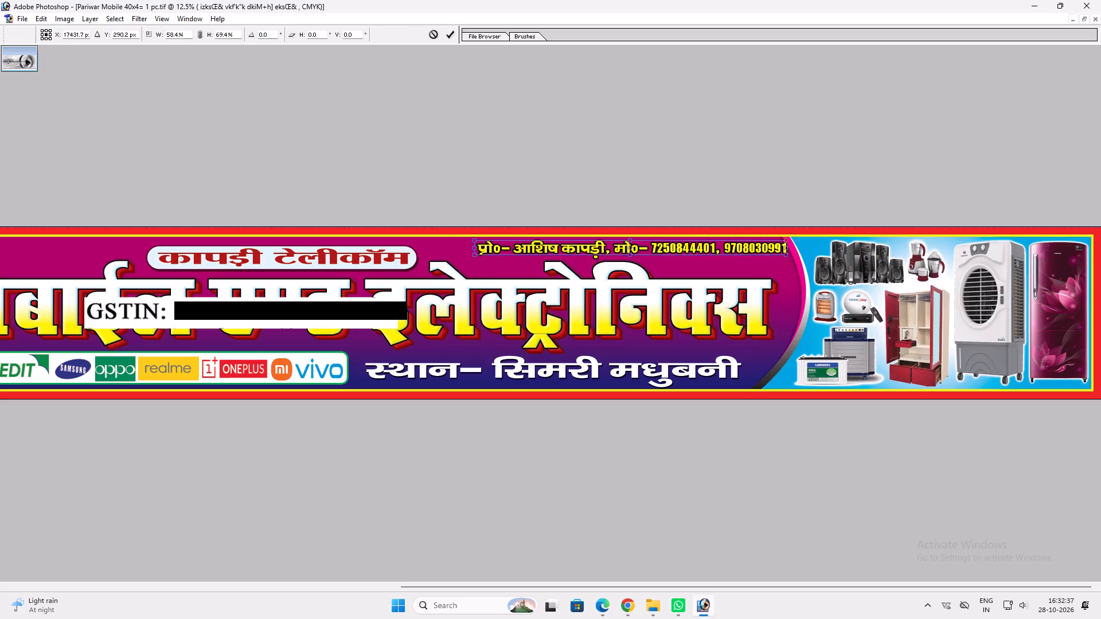
{"action": "type", "text": "vv"}
{"action": "left_click_drag", "start_coordinate": [753, 256], "coordinate": [731, 258]}
{"action": "key", "text": "ctrl+t"}
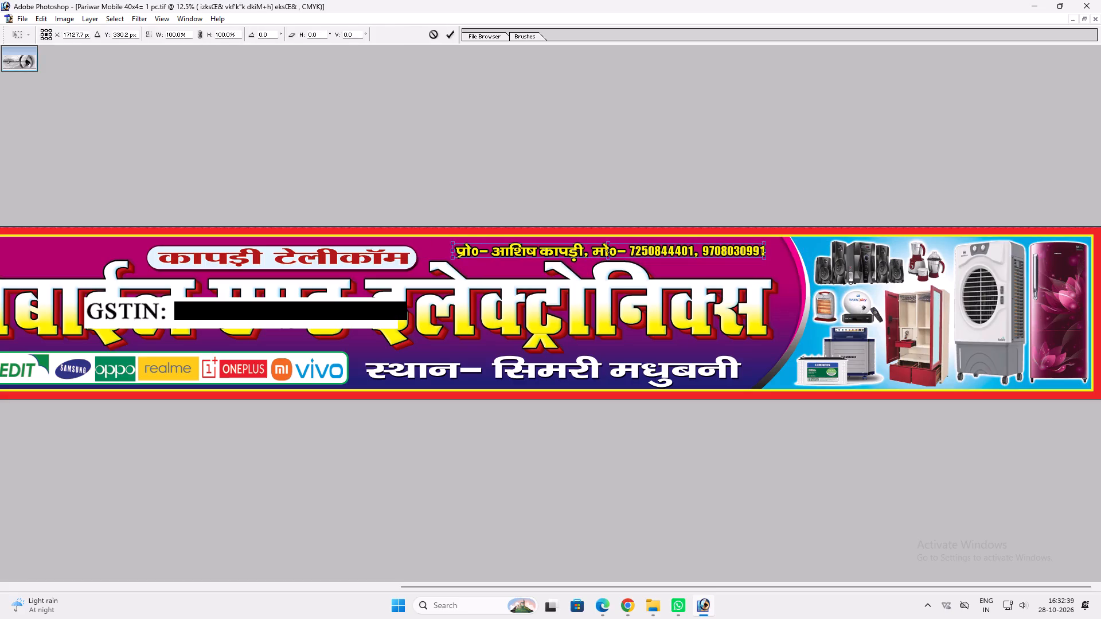
{"action": "left_click_drag", "start_coordinate": [767, 259], "coordinate": [778, 257], "text": "shift"}
{"action": "left_click", "coordinate": [764, 258], "text": "shift"}
{"action": "key", "text": "Return"}
{"action": "type", "text": "vv"}
Duplicate the combined proprietor and mobile line into the empty space above the main title's first words.
{"action": "key", "text": "space"}
{"action": "key", "text": "space"}
{"action": "key", "text": "space"}
{"action": "key", "text": "space"}
{"action": "key", "text": "space"}
{"action": "key", "text": "space"}
{"action": "key", "text": "space"}
{"action": "key", "text": "space"}
{"action": "key", "text": "space"}
{"action": "key", "text": "space"}
{"action": "key", "text": "space"}
{"action": "key", "text": "space"}
{"action": "left_click_drag", "start_coordinate": [645, 272], "coordinate": [1003, 256]}
{"action": "left_click_drag", "start_coordinate": [653, 283], "coordinate": [822, 275]}
{"action": "left_click_drag", "start_coordinate": [1001, 242], "coordinate": [356, 277], "text": "alt+shift"}
Set the duplicated line's font to Times New Roman Bold.
{"action": "key", "text": "t"}
{"action": "left_click", "coordinate": [404, 250]}
{"action": "key", "text": "ctrl+a"}
{"action": "left_click", "coordinate": [84, 38]}
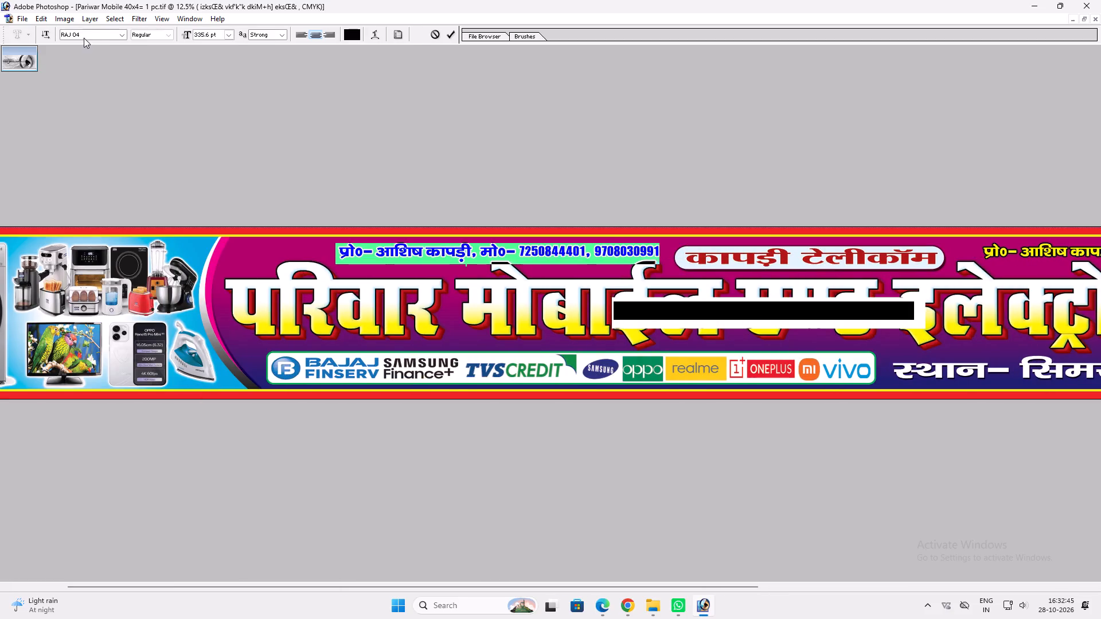
{"action": "type", "text": "ar"}
{"action": "key", "text": "Return"}
{"action": "left_click", "coordinate": [167, 36]}
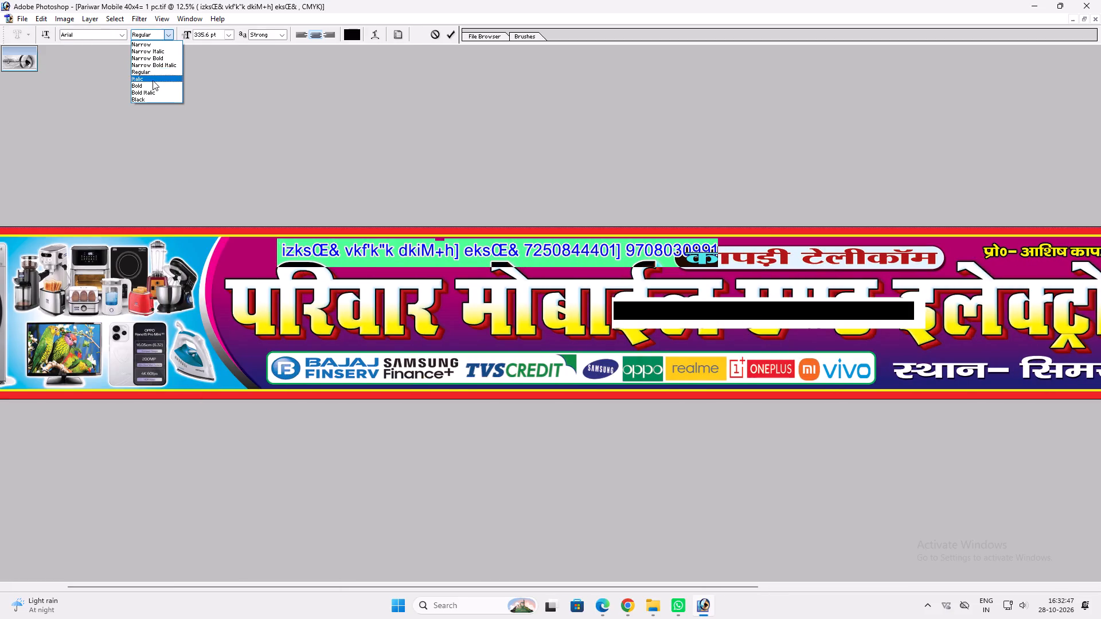
{"action": "left_click", "coordinate": [151, 85]}
{"action": "left_click", "coordinate": [110, 34]}
{"action": "type", "text": "tie"}
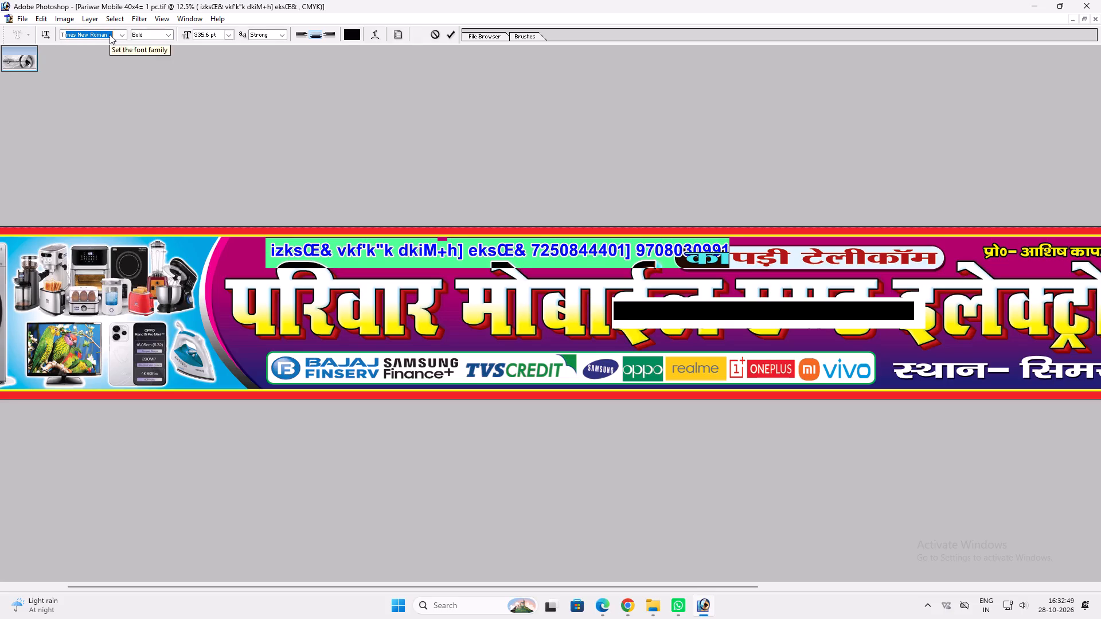
{"action": "key", "text": "Return"}
Replace all of the duplicated line's text with GSTIN.
{"action": "left_click", "coordinate": [434, 248]}
{"action": "key", "text": "ctrl+a"}
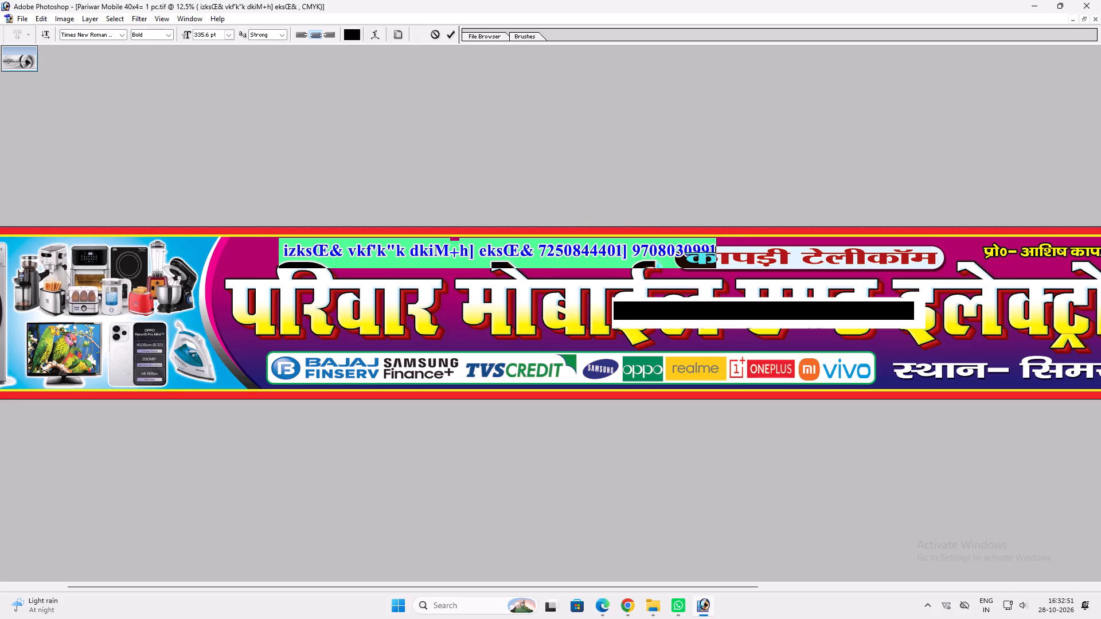
{"action": "type", "text": "GSTIN"}
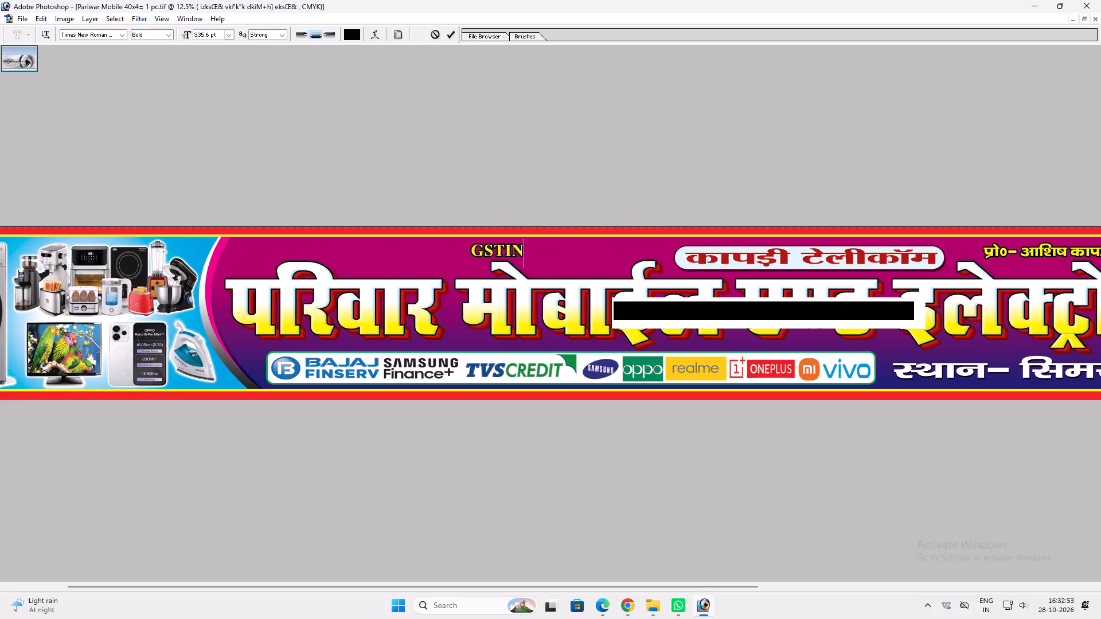
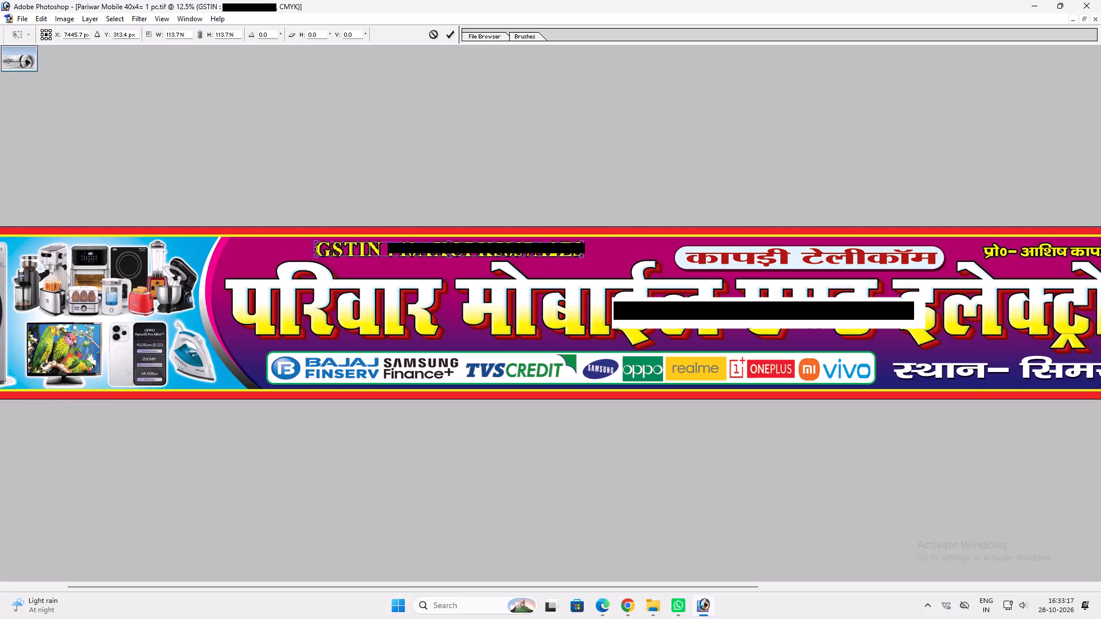
Enlarge the GSTIN line to about 114%, shift it right above the title's first words, and stretch it slightly.
{"action": "left_click_drag", "start_coordinate": [585, 237], "coordinate": [587, 237], "text": "shift"}
{"action": "key", "text": "shift+Return"}
{"action": "key", "text": "v"}
{"action": "left_click_drag", "start_coordinate": [556, 257], "coordinate": [568, 255], "text": "shift"}
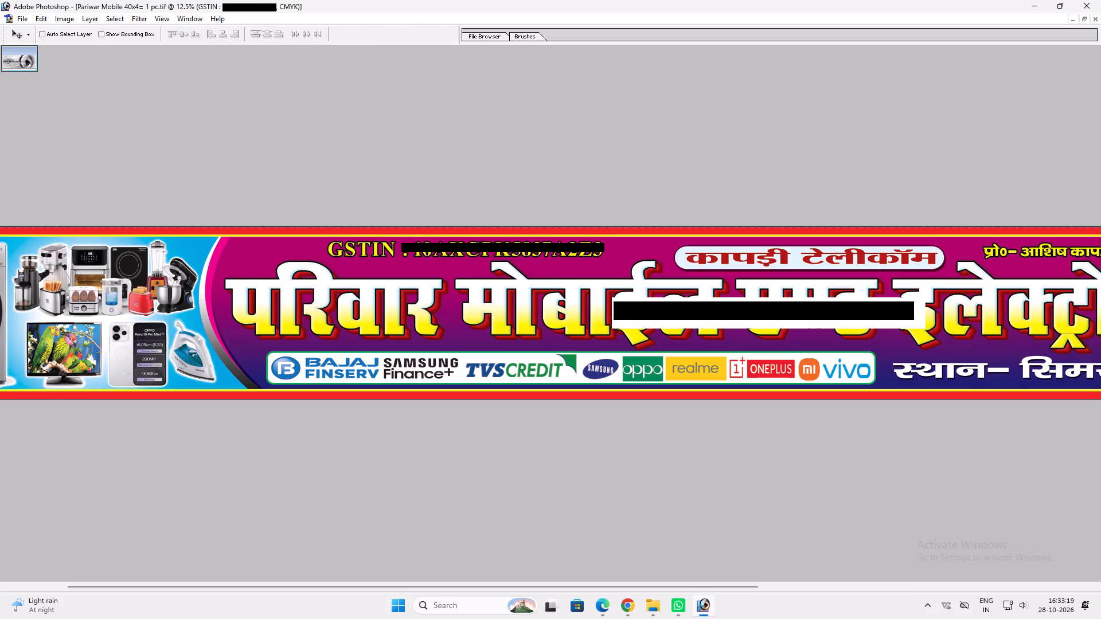
{"action": "key", "text": "ctrl+t"}
{"action": "left_click_drag", "start_coordinate": [601, 252], "coordinate": [607, 250], "text": "shift"}
{"action": "key", "text": "shift+Return"}
{"action": "key", "text": "v"}
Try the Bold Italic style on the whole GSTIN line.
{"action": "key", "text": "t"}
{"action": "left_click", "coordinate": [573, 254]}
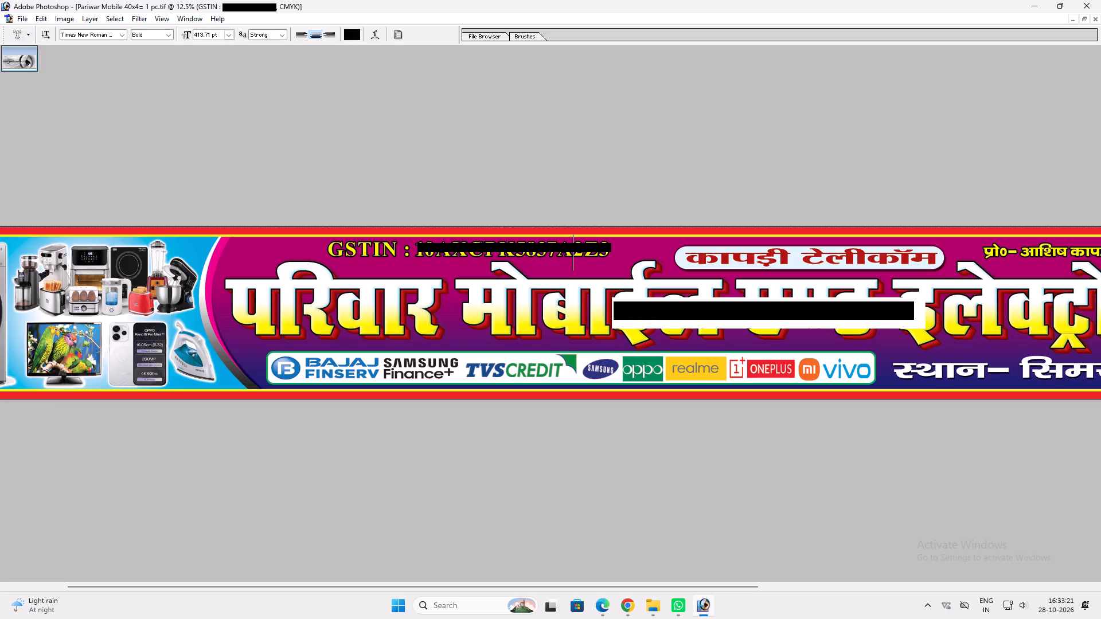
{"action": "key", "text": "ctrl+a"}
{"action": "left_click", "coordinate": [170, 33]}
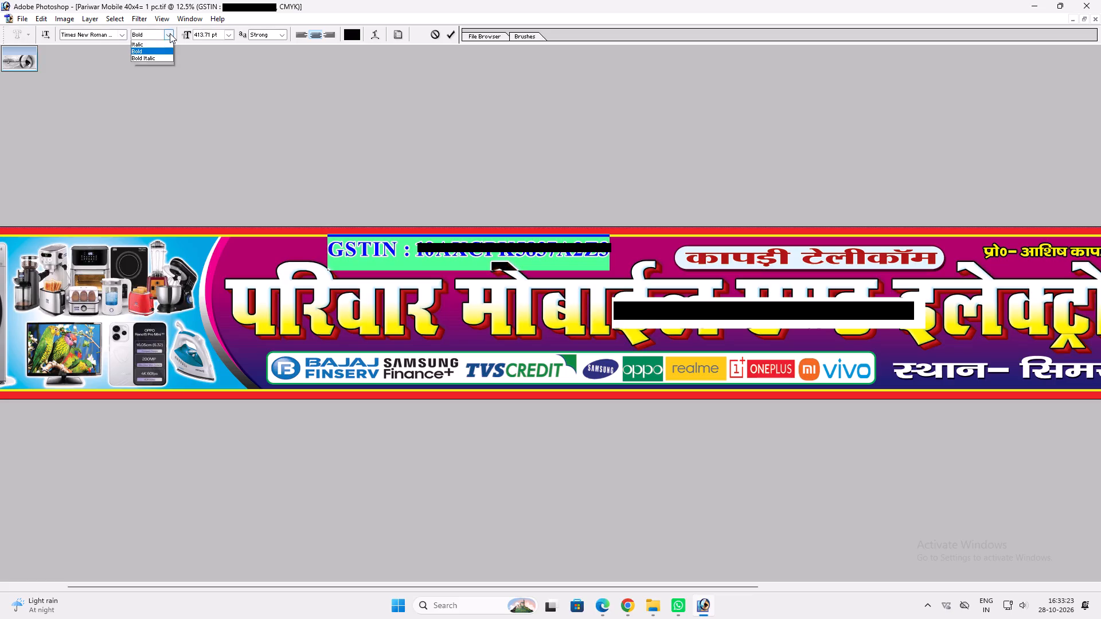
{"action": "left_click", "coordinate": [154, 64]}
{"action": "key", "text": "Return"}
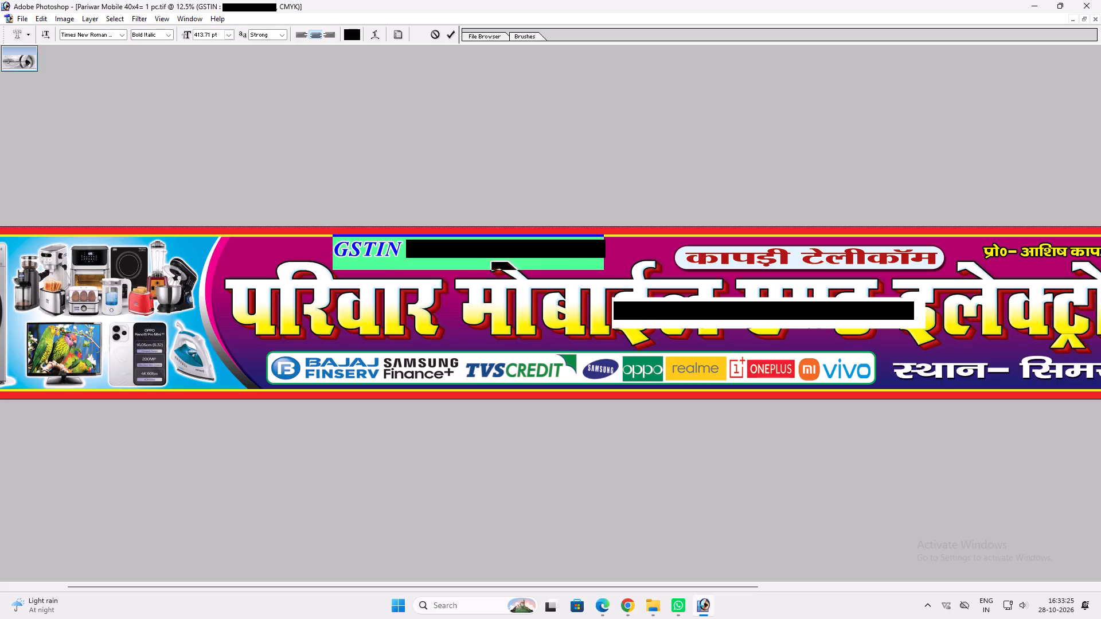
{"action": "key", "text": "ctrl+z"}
Shrink the GSTIN line slightly with Free Transform, keeping it above the title's first words.
{"action": "key", "text": "ctrl+t"}
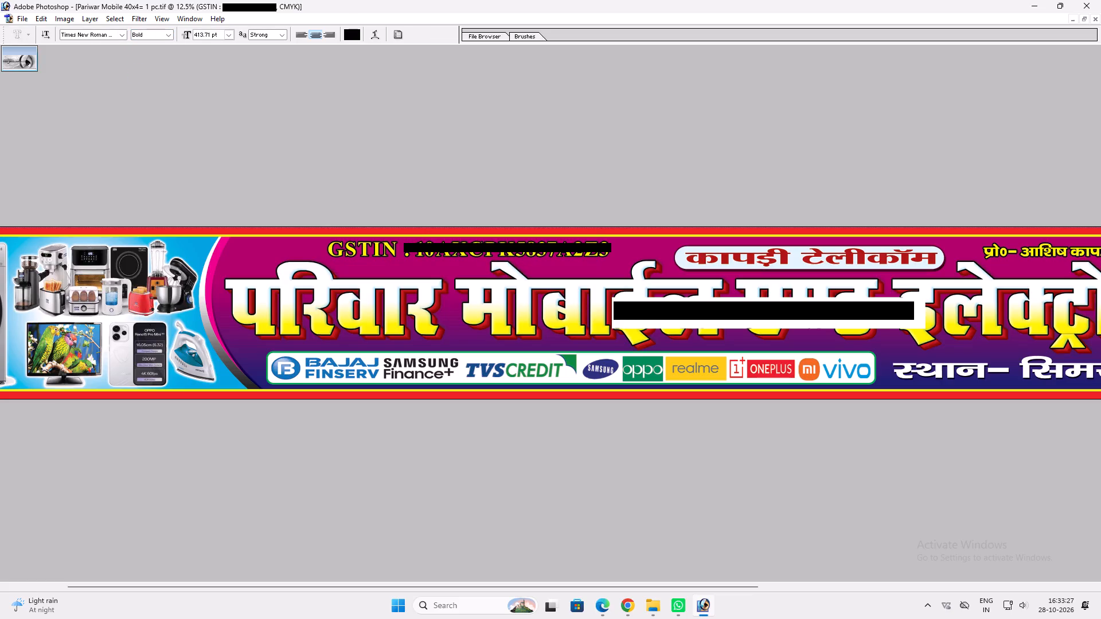
{"action": "left_click_drag", "start_coordinate": [608, 253], "coordinate": [594, 258], "text": "shift"}
{"action": "key", "text": "shift+Return"}
{"action": "key", "text": "v"}
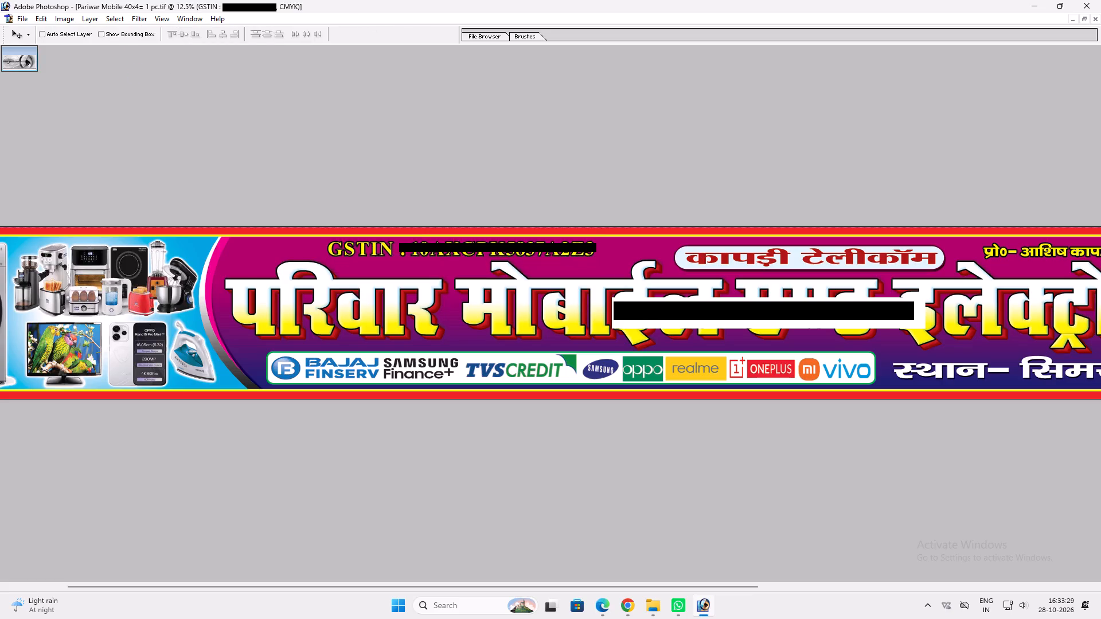
{"action": "key", "text": "space"}
{"action": "type", "text": "vv"}
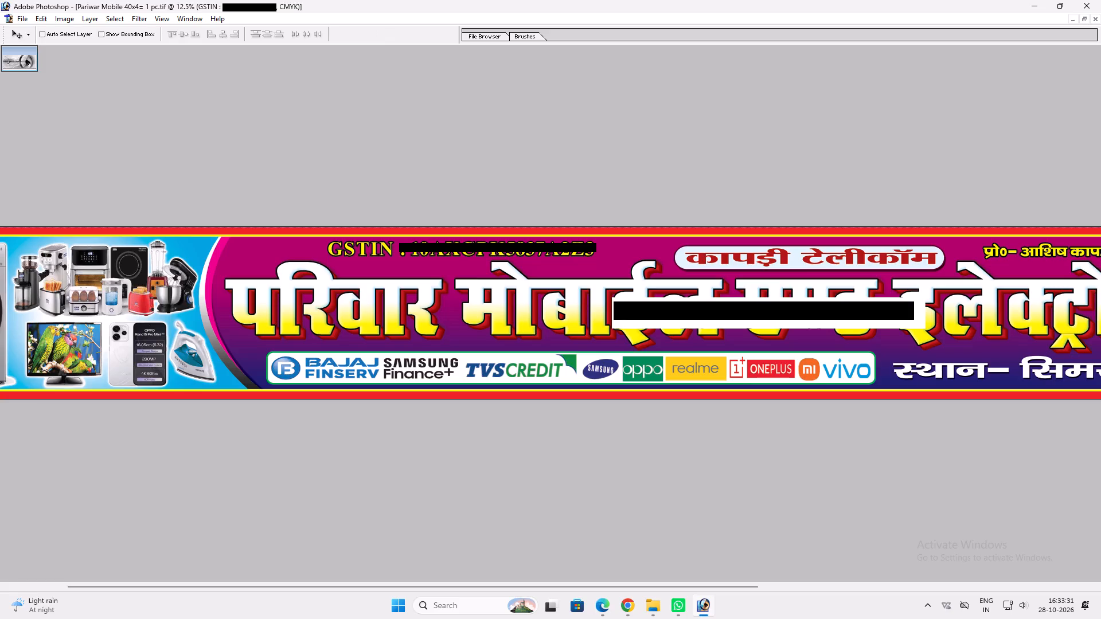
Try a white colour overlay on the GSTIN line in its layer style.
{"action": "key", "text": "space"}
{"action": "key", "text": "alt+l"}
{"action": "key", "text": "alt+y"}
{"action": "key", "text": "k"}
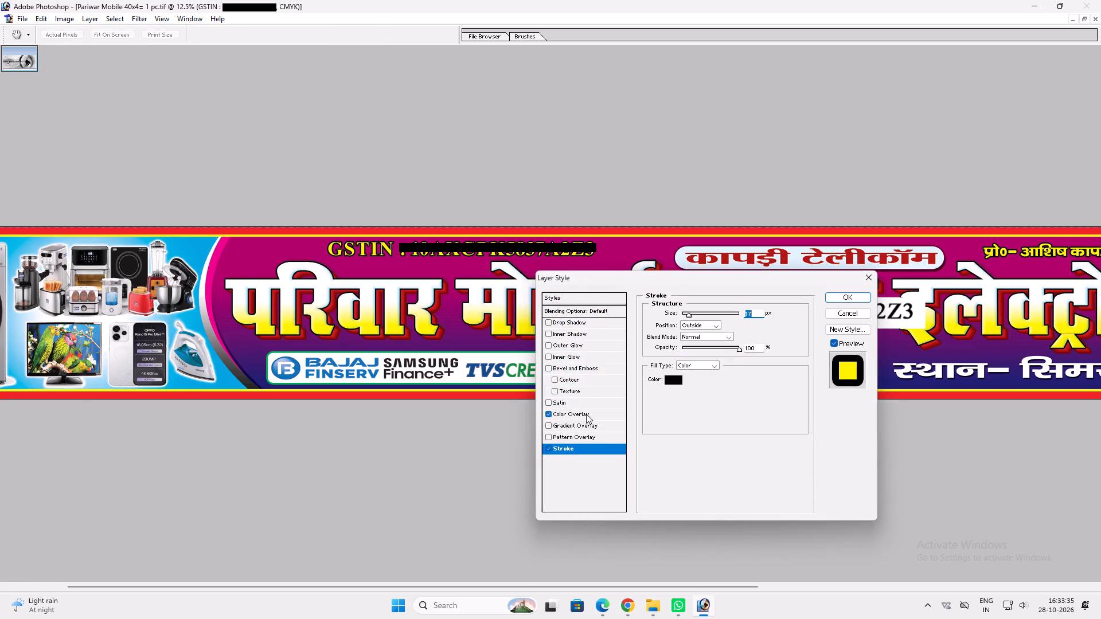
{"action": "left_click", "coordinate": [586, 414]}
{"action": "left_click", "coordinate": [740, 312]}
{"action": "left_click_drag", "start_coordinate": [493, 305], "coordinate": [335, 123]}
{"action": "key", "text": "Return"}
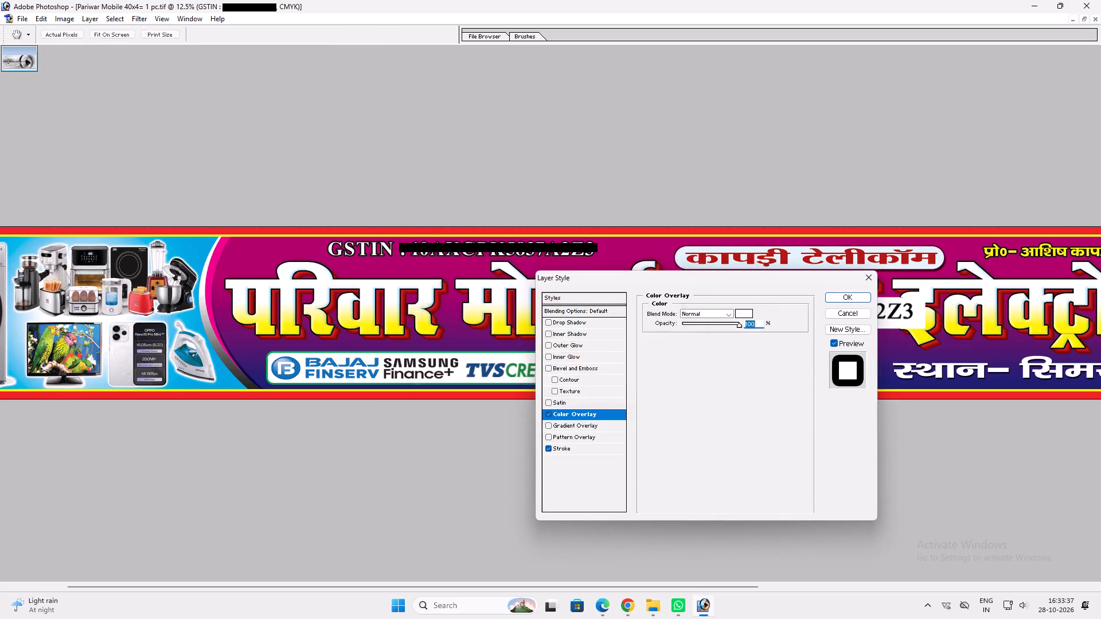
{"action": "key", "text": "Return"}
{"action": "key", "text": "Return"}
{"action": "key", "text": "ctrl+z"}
Widen the GSTIN line slightly and nudge it a little further right above the main title.
{"action": "key", "text": "ctrl+t"}
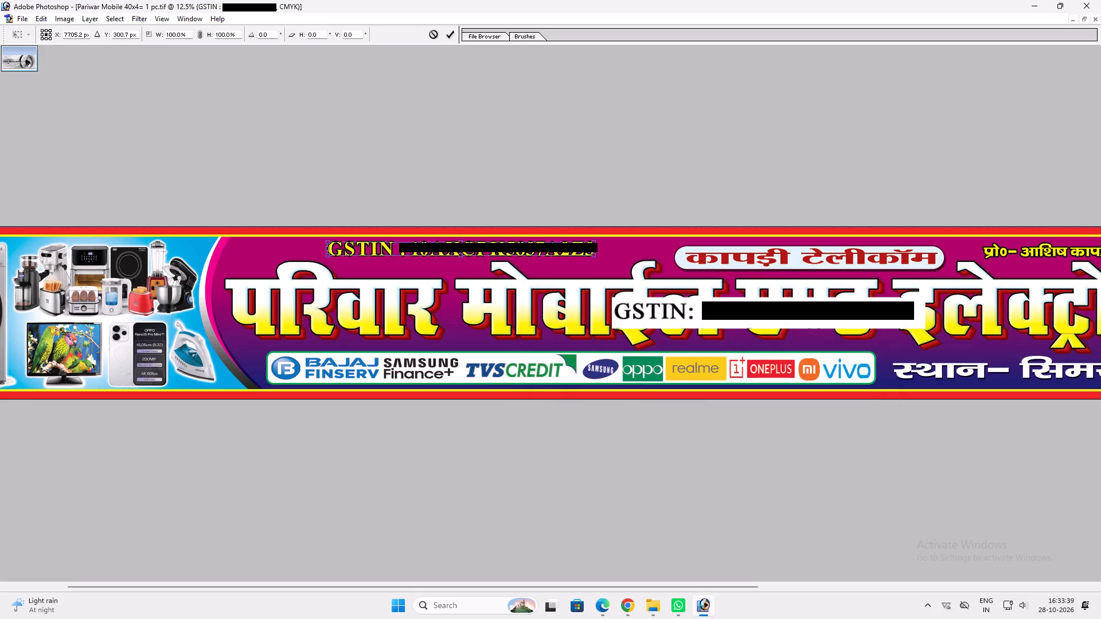
{"action": "left_click", "coordinate": [595, 254], "text": "shift"}
{"action": "key", "text": "shift+Return"}
{"action": "key", "text": "v"}
{"action": "left_click", "coordinate": [572, 253]}
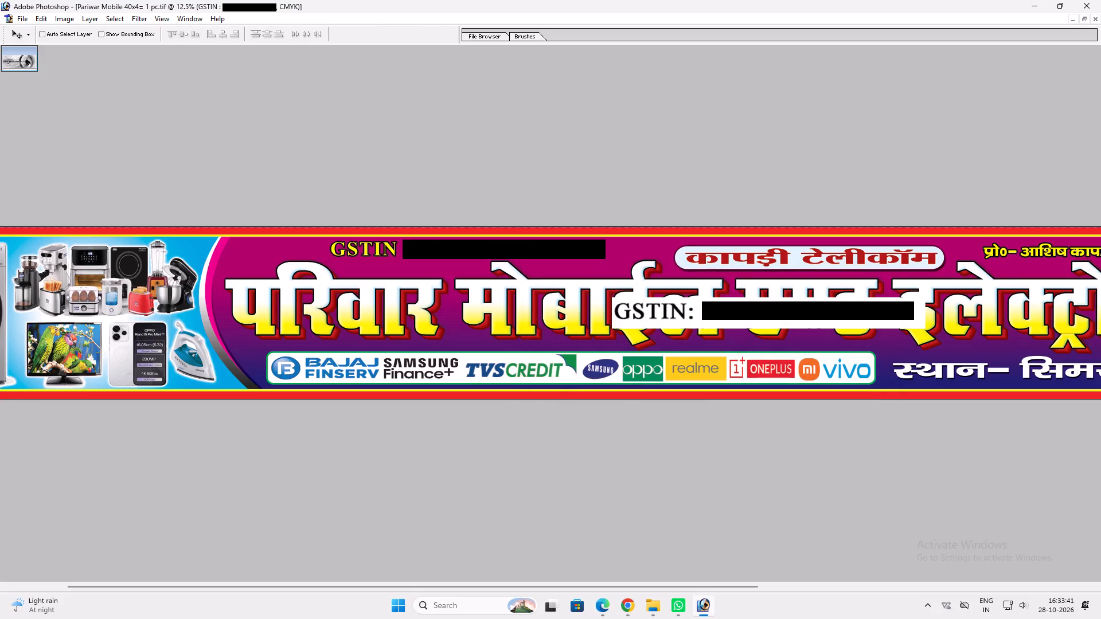
Compare the banner's GSTIN line with the pasted invoice strip over the main title.
{"action": "key", "text": "space"}
{"action": "key", "text": "space"}
{"action": "key", "text": "space"}
{"action": "key", "text": "space"}
{"action": "key", "text": "space"}
{"action": "key", "text": "space"}
{"action": "key", "text": "space"}
{"action": "left_click_drag", "start_coordinate": [593, 269], "coordinate": [531, 263]}
{"action": "type", "text": "vv"}
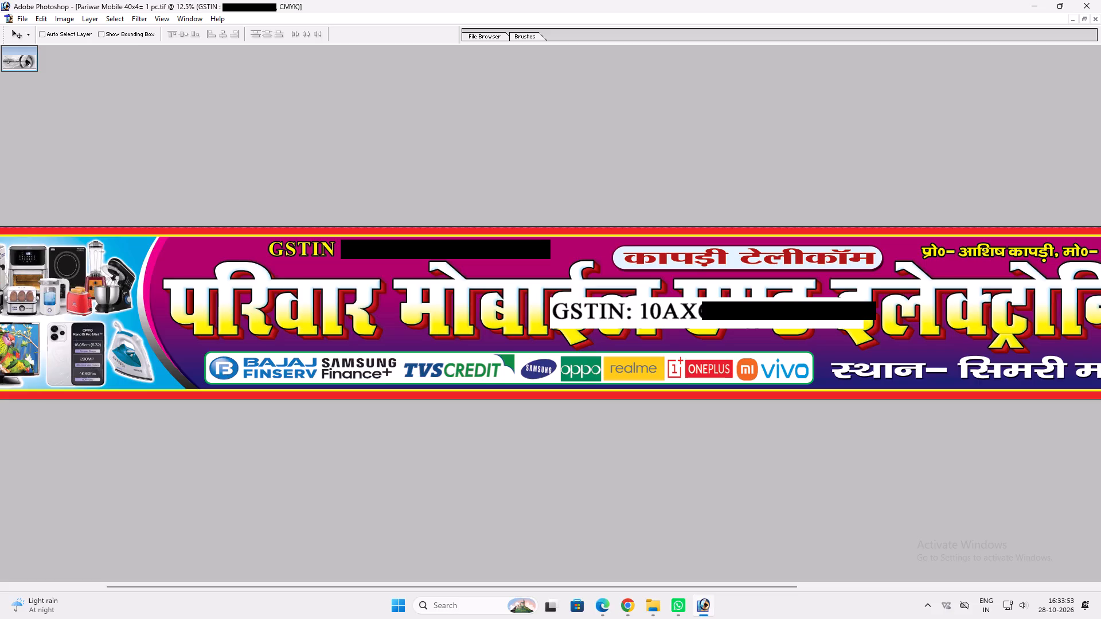
{"action": "key", "text": "space"}
Send the pasted GSTIN reference strip to the back of the layer stack.
{"action": "left_click", "coordinate": [620, 305], "text": "ctrl"}
{"action": "key", "text": "ctrl+shift+bracketleft"}
Make a slight Free Transform adjustment to the main title text.
{"action": "key", "text": "space"}
{"action": "key", "text": "space"}
{"action": "key", "text": "space"}
{"action": "key", "text": "space"}
{"action": "key", "text": "space"}
{"action": "key", "text": "space"}
{"action": "key", "text": "space"}
{"action": "key", "text": "space"}
{"action": "key", "text": "space"}
{"action": "key", "text": "space"}
{"action": "key", "text": "space"}
{"action": "key", "text": "space"}
{"action": "key", "text": "space"}
{"action": "key", "text": "space"}
{"action": "key", "text": "space"}
{"action": "key", "text": "space"}
{"action": "key", "text": "space"}
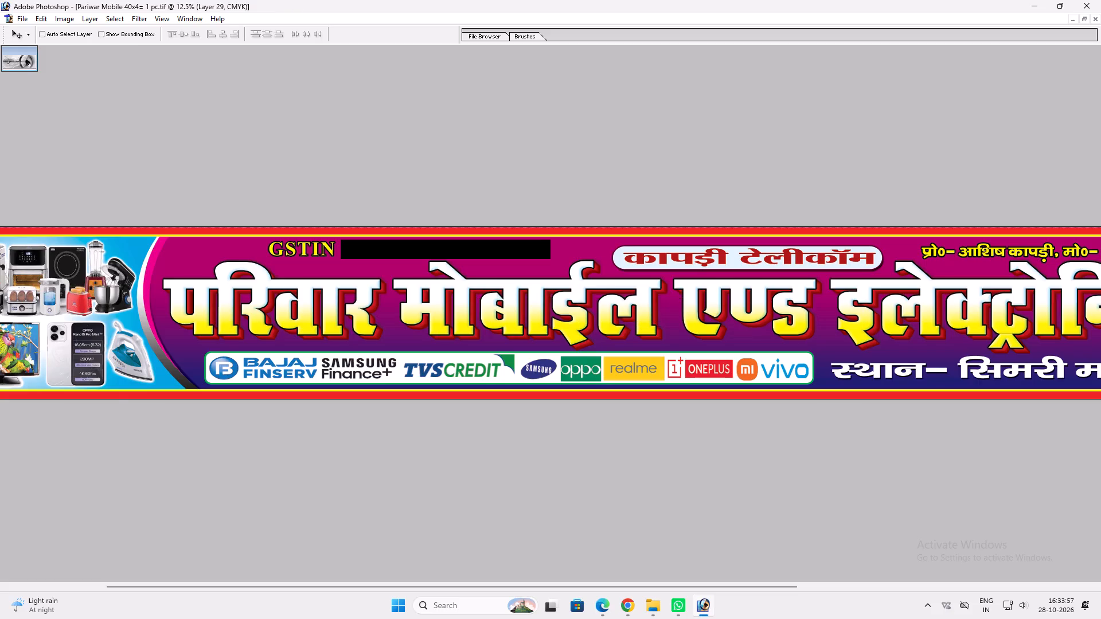
{"action": "right_click", "coordinate": [614, 305]}
{"action": "left_click", "coordinate": [635, 309]}
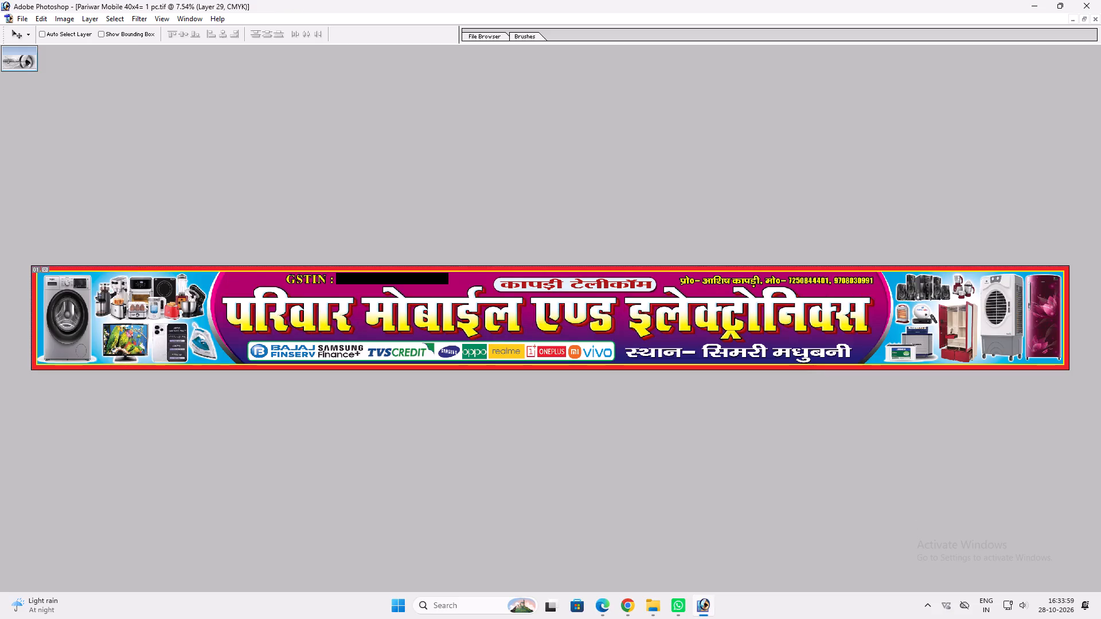
{"action": "left_click", "coordinate": [546, 324], "text": "ctrl"}
{"action": "key", "text": "ctrl+t"}
{"action": "left_click_drag", "start_coordinate": [558, 340], "coordinate": [569, 337], "text": "shift"}
{"action": "key", "text": "shift+Return"}
{"action": "key", "text": "v"}
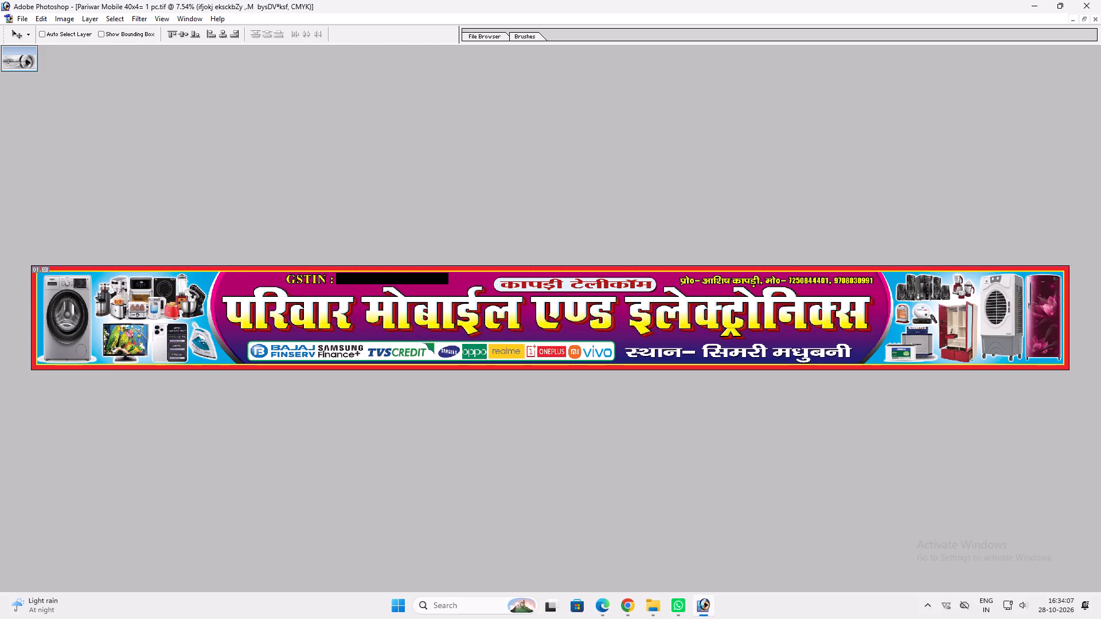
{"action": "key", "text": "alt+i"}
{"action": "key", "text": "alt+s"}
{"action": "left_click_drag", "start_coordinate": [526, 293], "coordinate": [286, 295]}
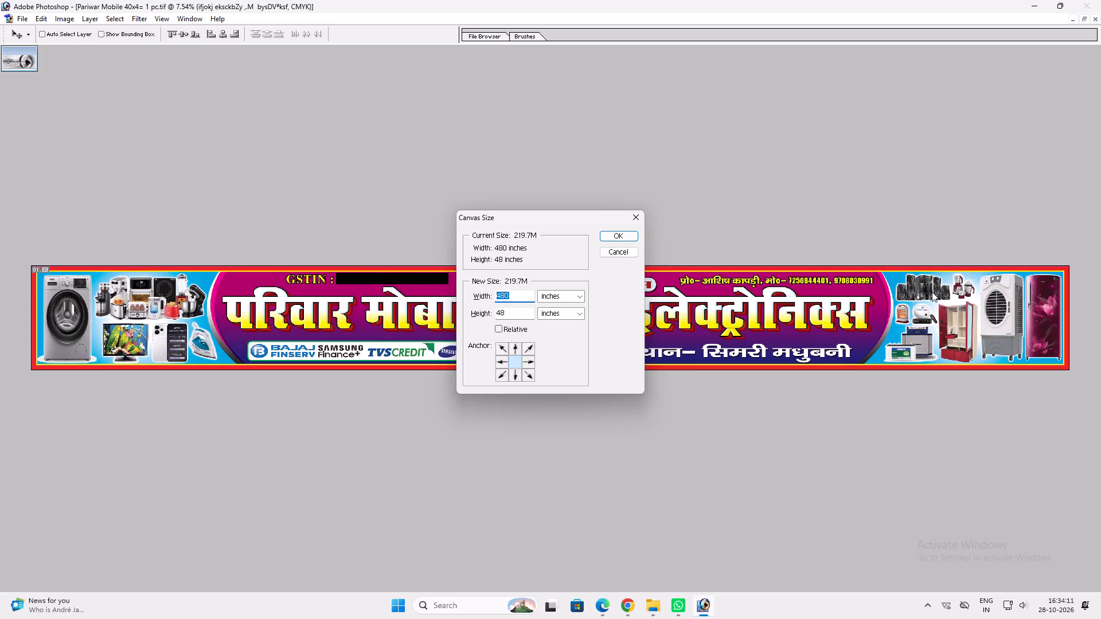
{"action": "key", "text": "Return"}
Copy the layer style of the banner's red and yellow border, and delete the border layer.
{"action": "key", "text": "v"}
{"action": "right_click", "coordinate": [710, 267]}
{"action": "left_click", "coordinate": [727, 274]}
{"action": "key", "text": "alt+l"}
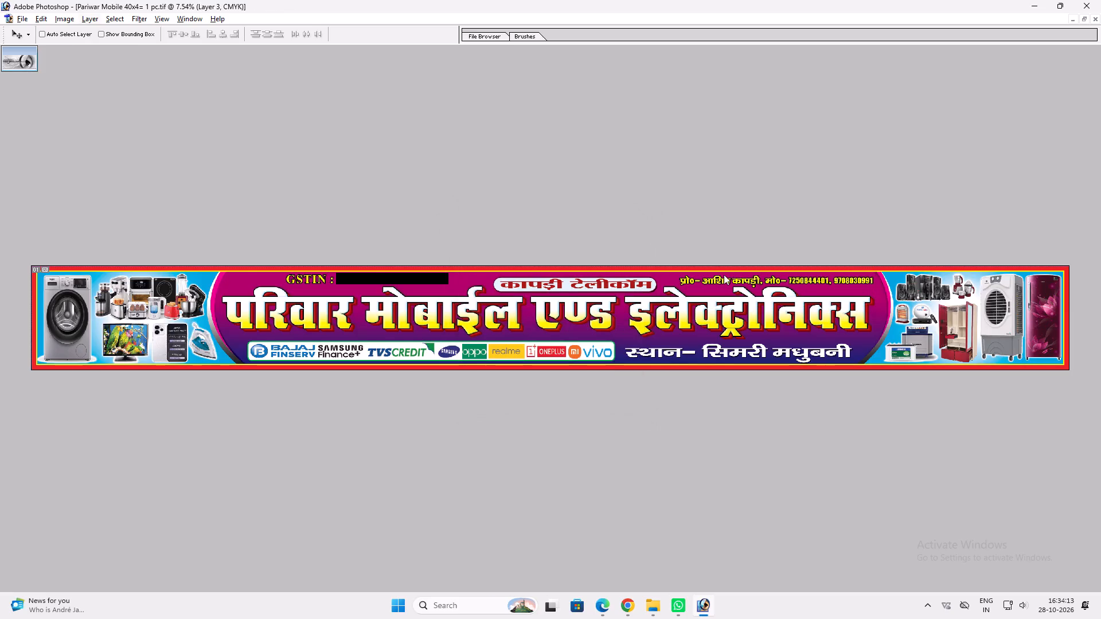
{"action": "key", "text": "alt+y"}
{"action": "key", "text": "alt+c"}
{"action": "key", "text": "alt+l"}
{"action": "key", "text": "alt+l"}
{"action": "key", "text": "alt+l"}
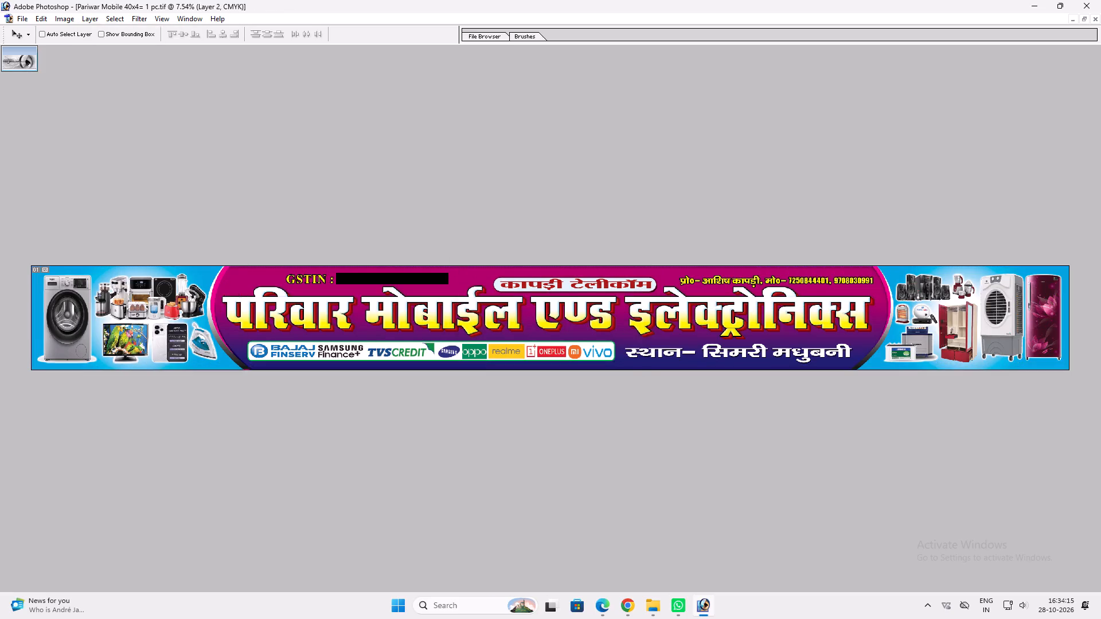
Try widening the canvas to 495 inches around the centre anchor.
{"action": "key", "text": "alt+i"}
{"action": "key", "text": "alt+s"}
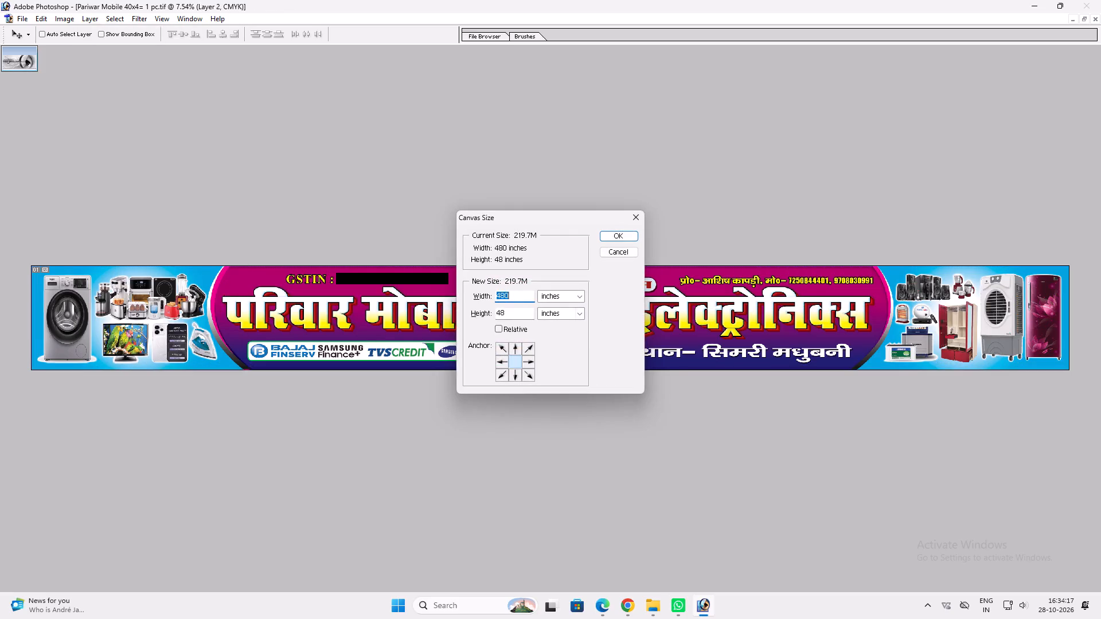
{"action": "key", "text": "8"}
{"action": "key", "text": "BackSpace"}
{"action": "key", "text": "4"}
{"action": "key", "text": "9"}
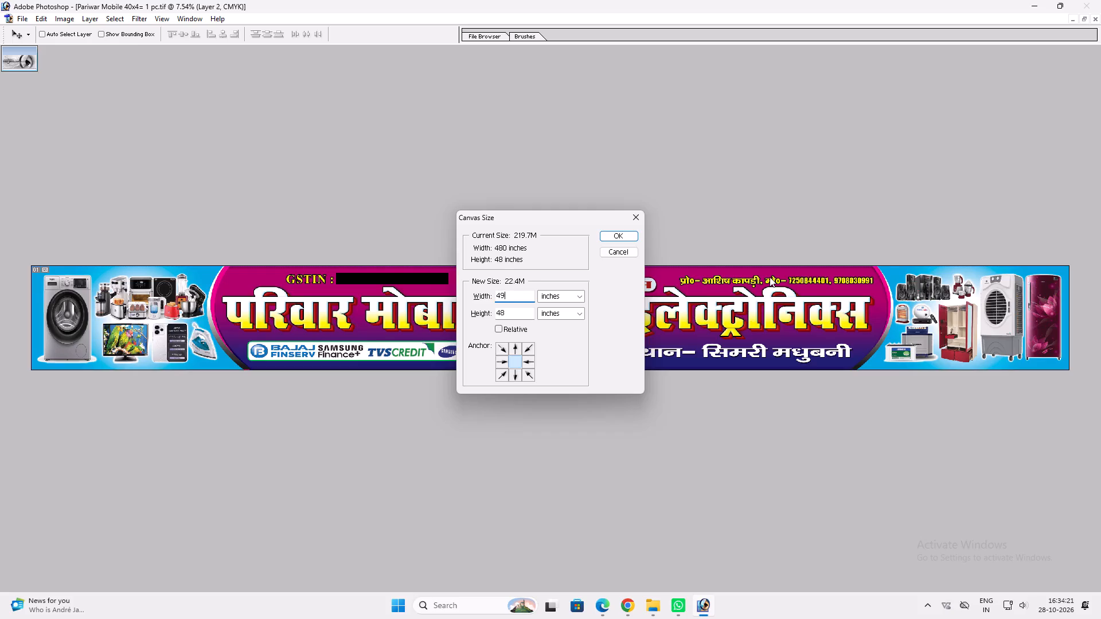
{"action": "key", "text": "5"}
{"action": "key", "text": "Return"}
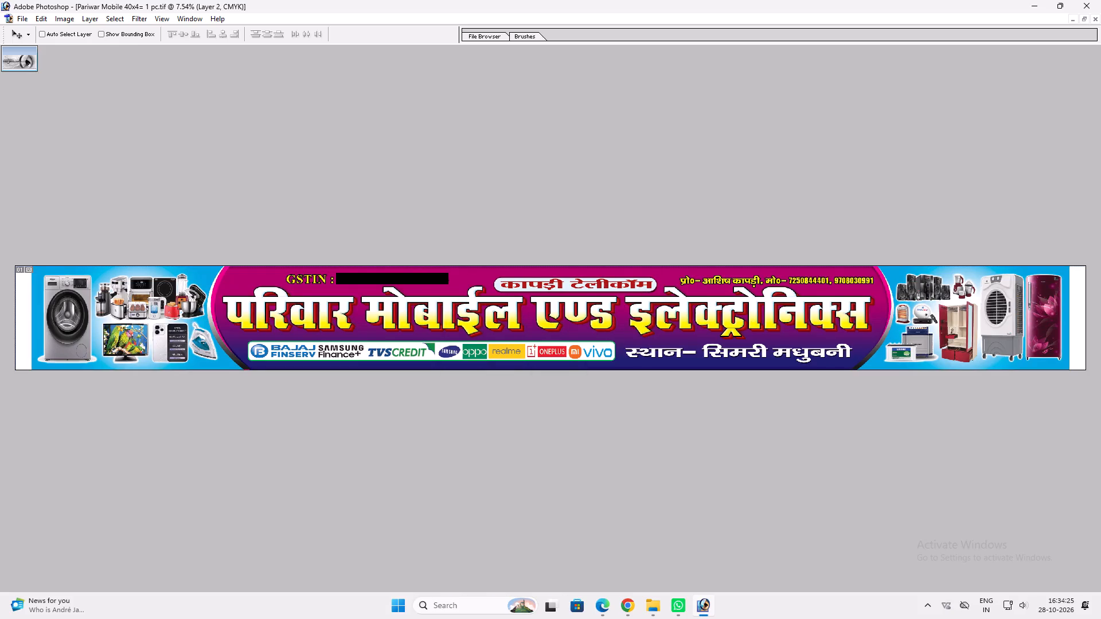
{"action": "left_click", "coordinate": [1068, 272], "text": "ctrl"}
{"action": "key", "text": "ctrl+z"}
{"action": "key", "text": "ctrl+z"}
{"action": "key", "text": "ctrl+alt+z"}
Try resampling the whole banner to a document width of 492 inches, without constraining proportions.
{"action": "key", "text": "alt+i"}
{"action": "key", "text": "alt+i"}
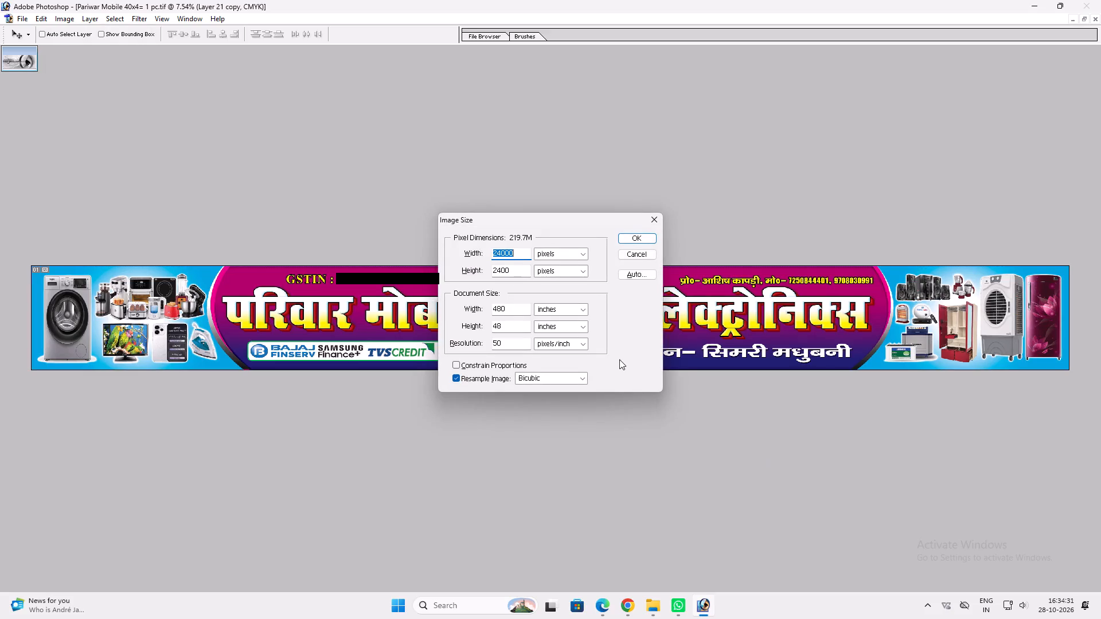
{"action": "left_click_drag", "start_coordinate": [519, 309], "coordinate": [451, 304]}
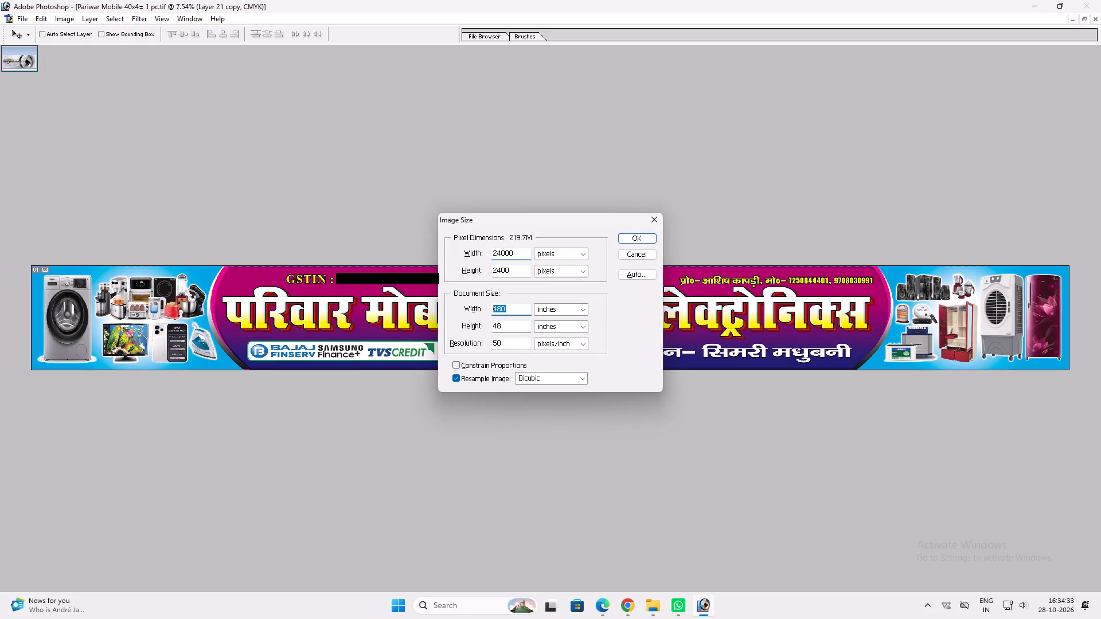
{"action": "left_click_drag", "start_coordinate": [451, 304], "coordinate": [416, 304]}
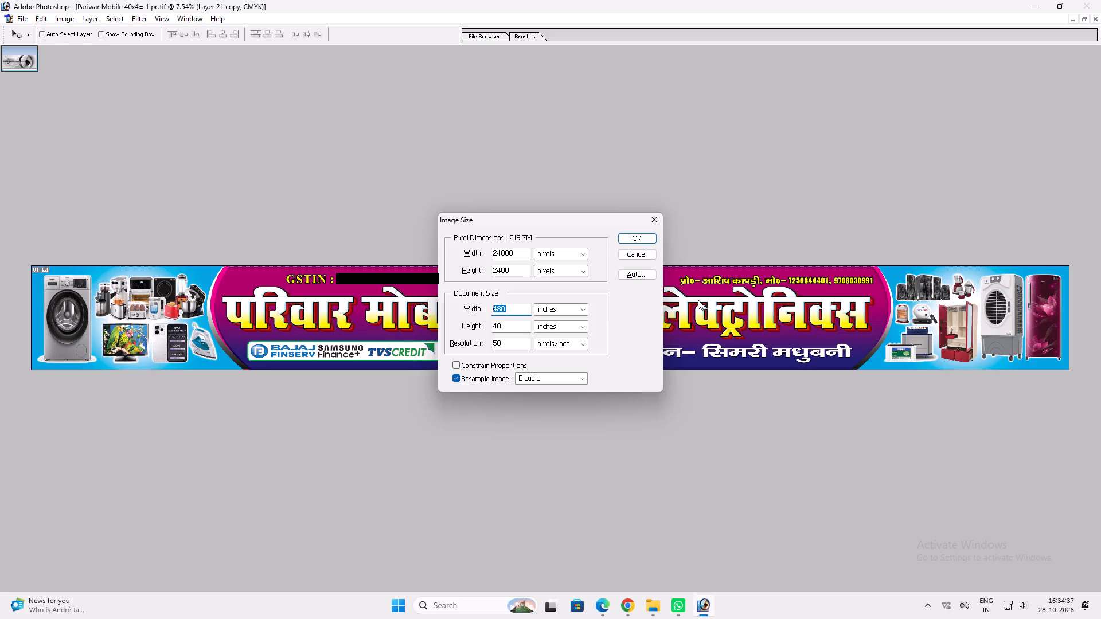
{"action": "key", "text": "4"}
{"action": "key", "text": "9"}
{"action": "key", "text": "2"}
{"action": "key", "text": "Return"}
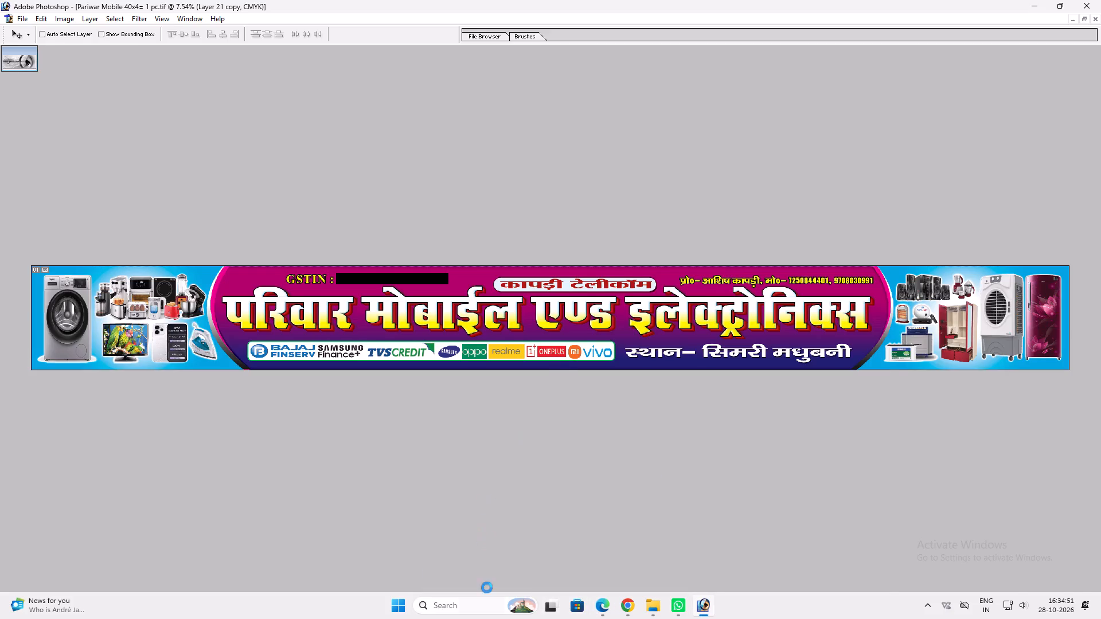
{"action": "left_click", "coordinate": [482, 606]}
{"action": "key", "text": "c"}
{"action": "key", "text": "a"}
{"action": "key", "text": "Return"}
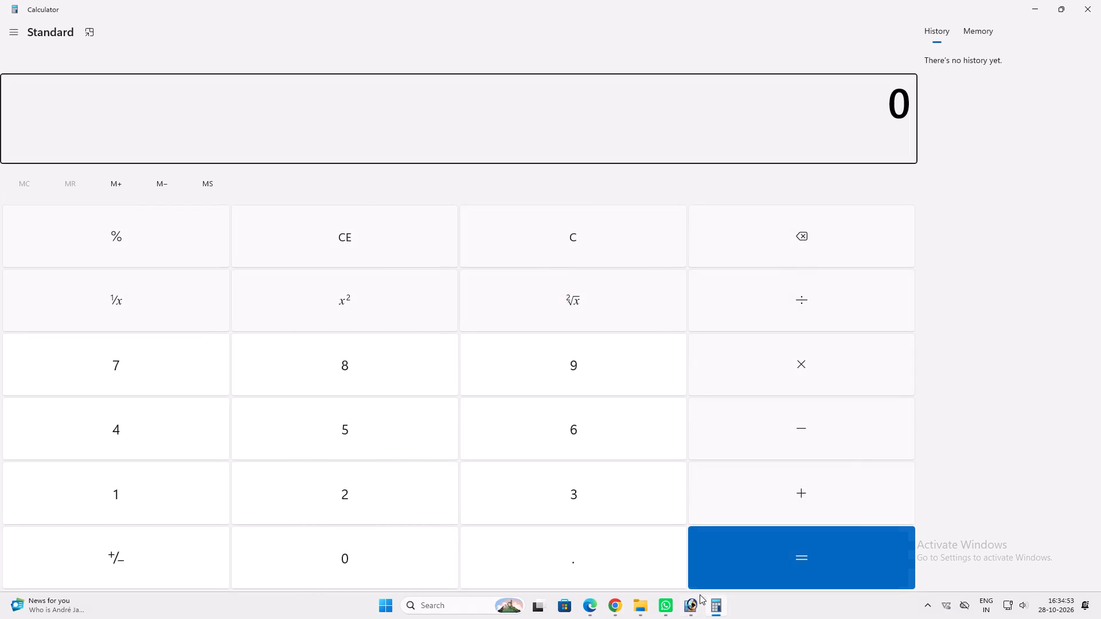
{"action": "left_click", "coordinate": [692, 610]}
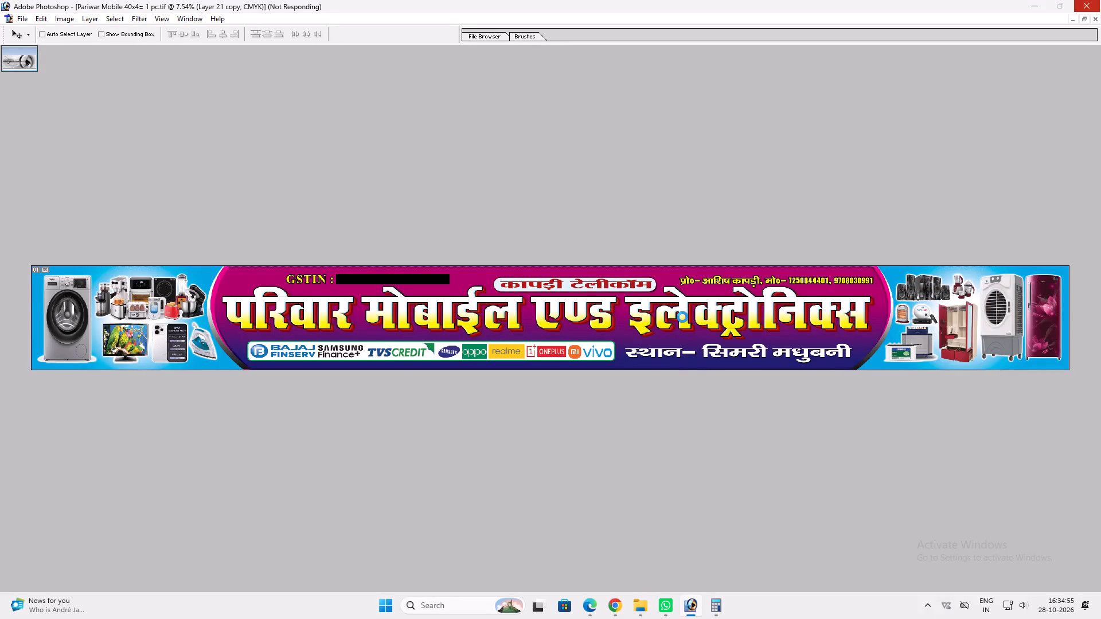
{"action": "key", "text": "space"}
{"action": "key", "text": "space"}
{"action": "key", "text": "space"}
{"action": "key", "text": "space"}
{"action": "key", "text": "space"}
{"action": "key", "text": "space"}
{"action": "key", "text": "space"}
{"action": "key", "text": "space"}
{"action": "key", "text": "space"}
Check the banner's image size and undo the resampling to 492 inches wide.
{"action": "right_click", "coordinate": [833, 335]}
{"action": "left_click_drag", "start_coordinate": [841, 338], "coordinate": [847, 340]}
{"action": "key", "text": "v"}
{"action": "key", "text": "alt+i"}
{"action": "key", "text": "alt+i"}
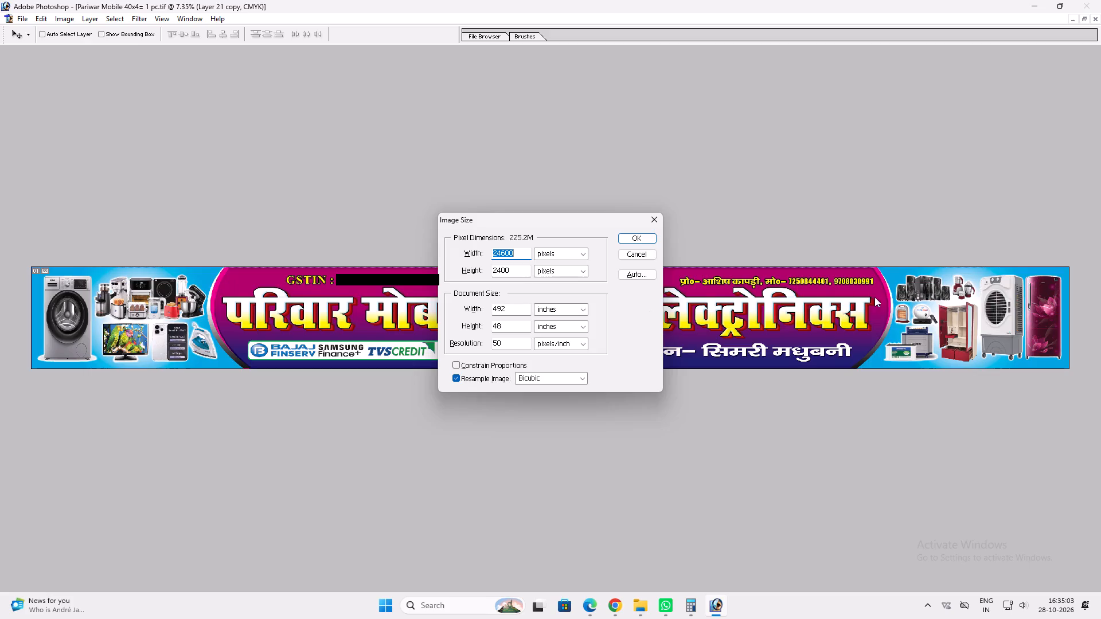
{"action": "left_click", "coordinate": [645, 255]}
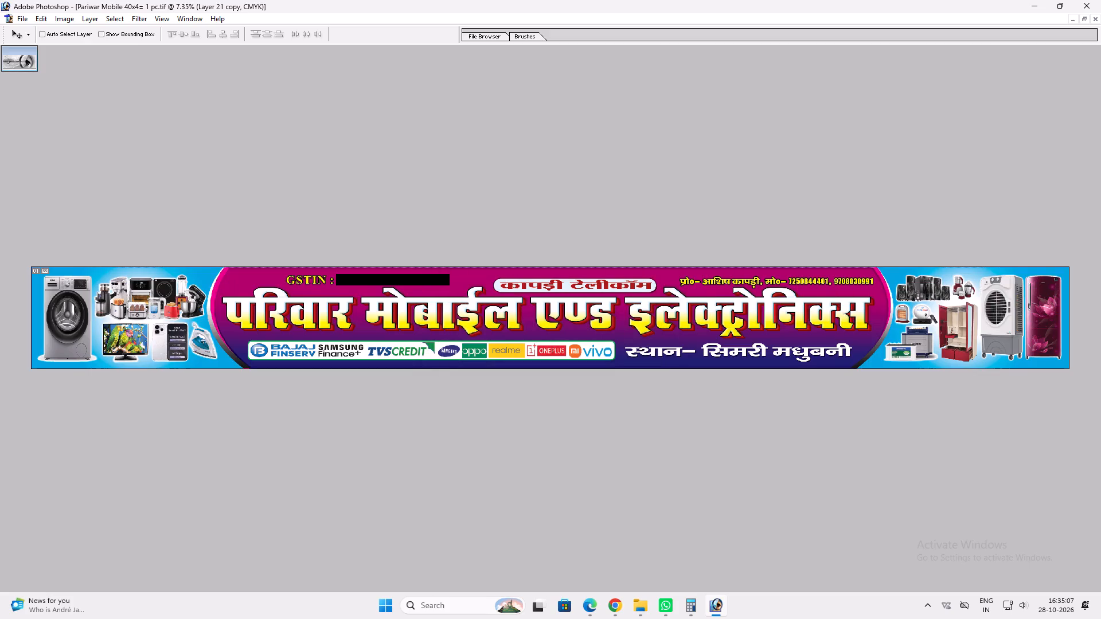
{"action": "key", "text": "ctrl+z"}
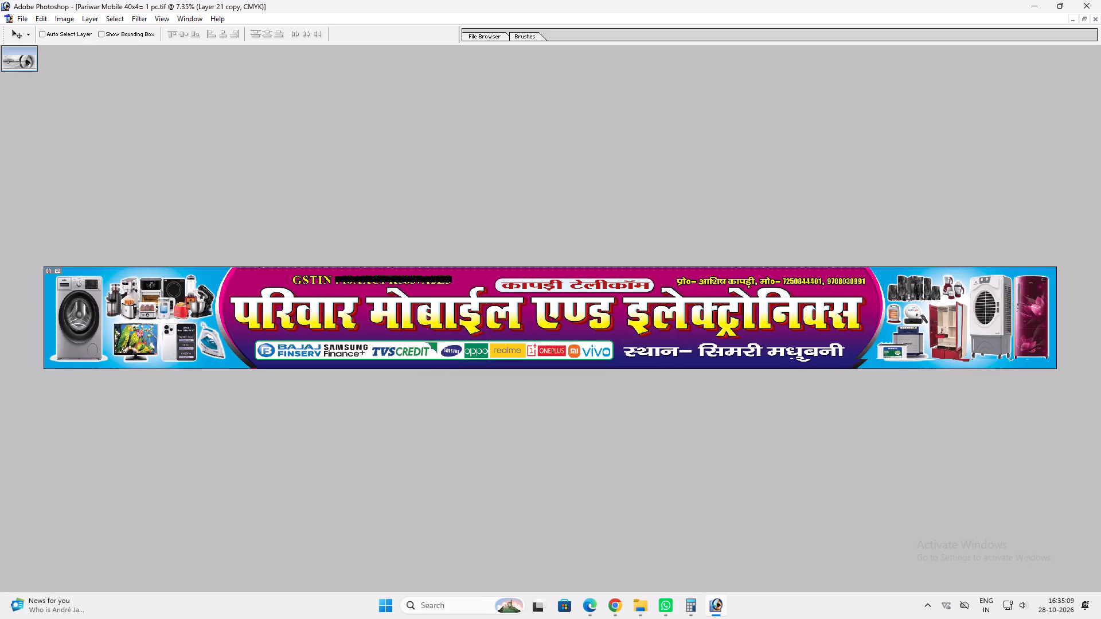
Widen the banner's canvas to 492 inches around the centre anchor.
{"action": "key", "text": "alt+i"}
{"action": "key", "text": "alt+s"}
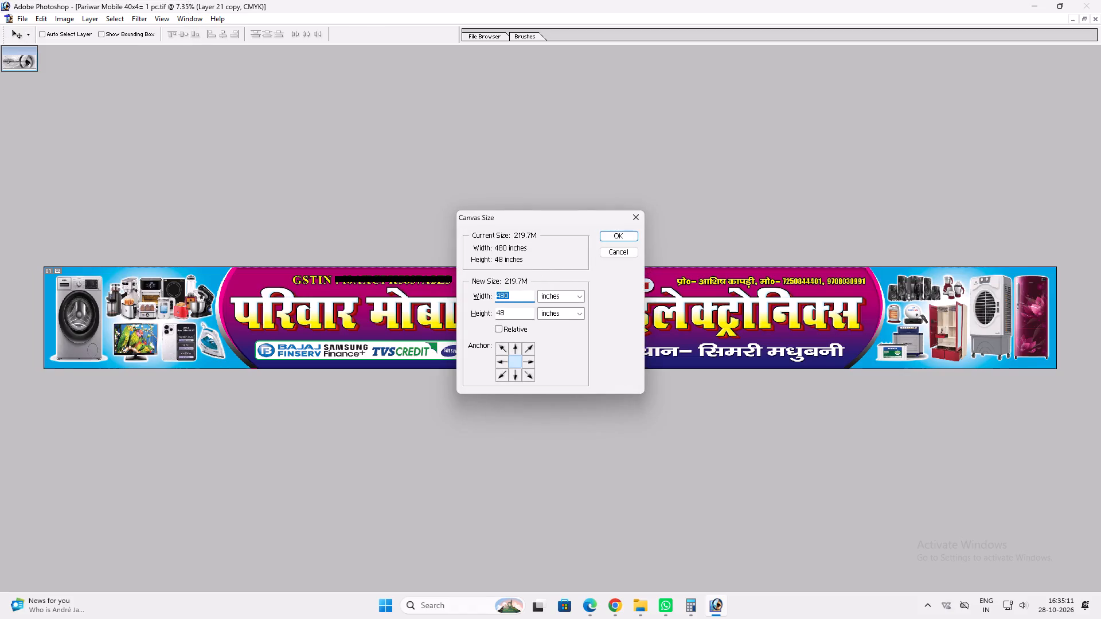
{"action": "left_click_drag", "start_coordinate": [521, 301], "coordinate": [496, 297]}
{"action": "type", "text": "492"}
{"action": "key", "text": "Return"}
{"action": "scroll", "coordinate": [810, 263], "scroll_direction": "up", "scroll_amount": 1}
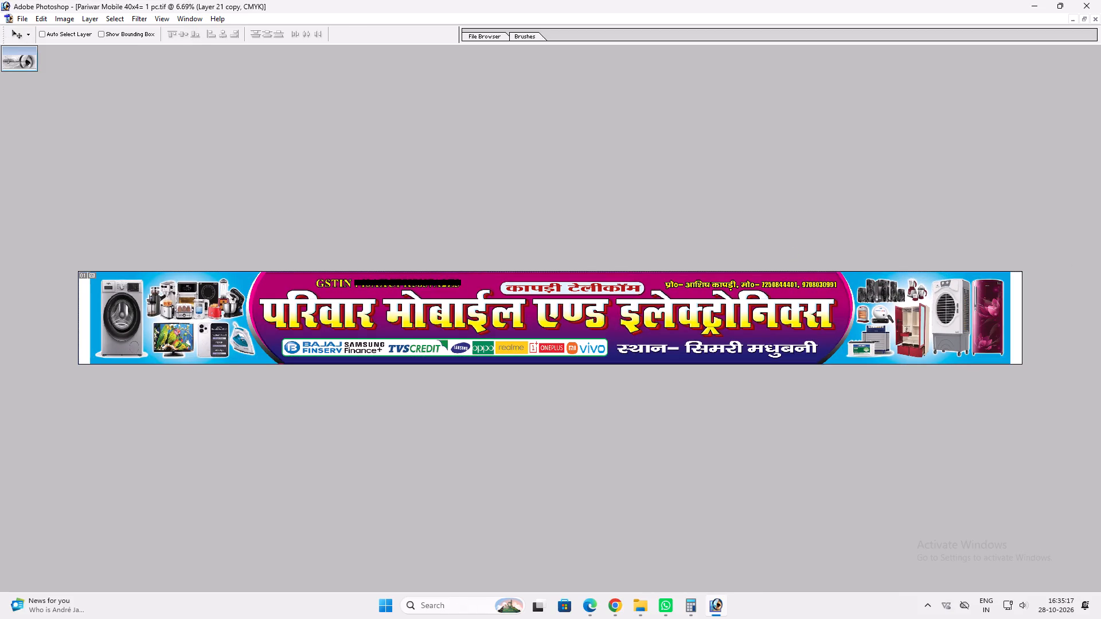
Stretch the blue product backgrounds at both ends of the banner out to the edges of the widened canvas.
{"action": "left_click", "coordinate": [1005, 319], "text": "ctrl"}
{"action": "key", "text": "ctrl+t"}
{"action": "left_click_drag", "start_coordinate": [1012, 312], "coordinate": [1023, 308], "text": "shift"}
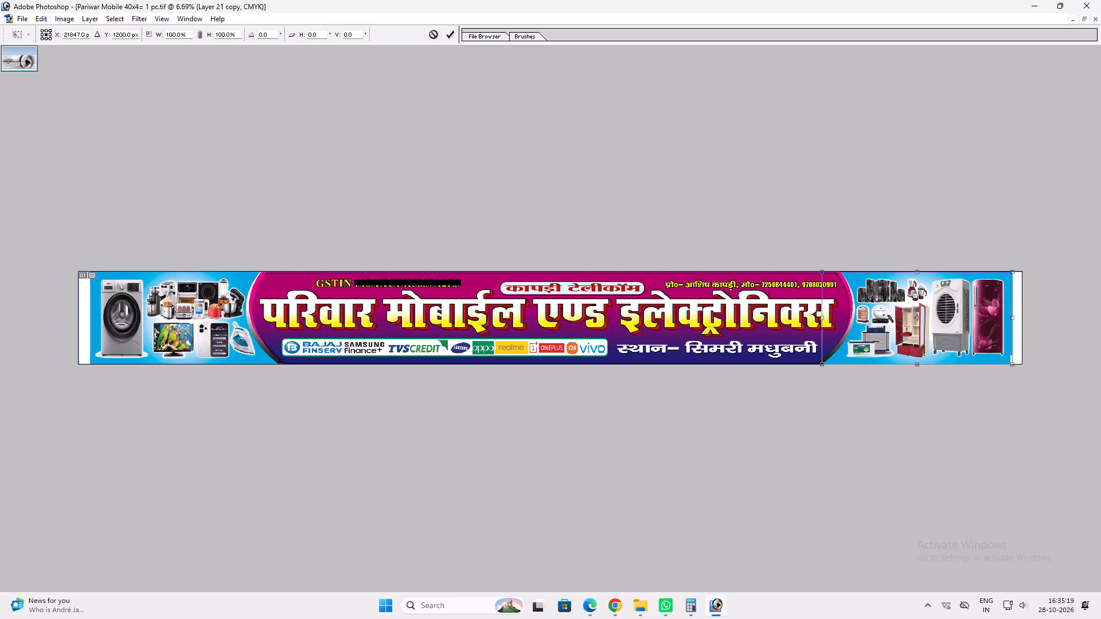
{"action": "left_click_drag", "start_coordinate": [1023, 308], "coordinate": [1025, 308], "text": "shift"}
{"action": "key", "text": "shift+Return"}
{"action": "key", "text": "v"}
{"action": "key", "text": "v"}
{"action": "key", "text": "v"}
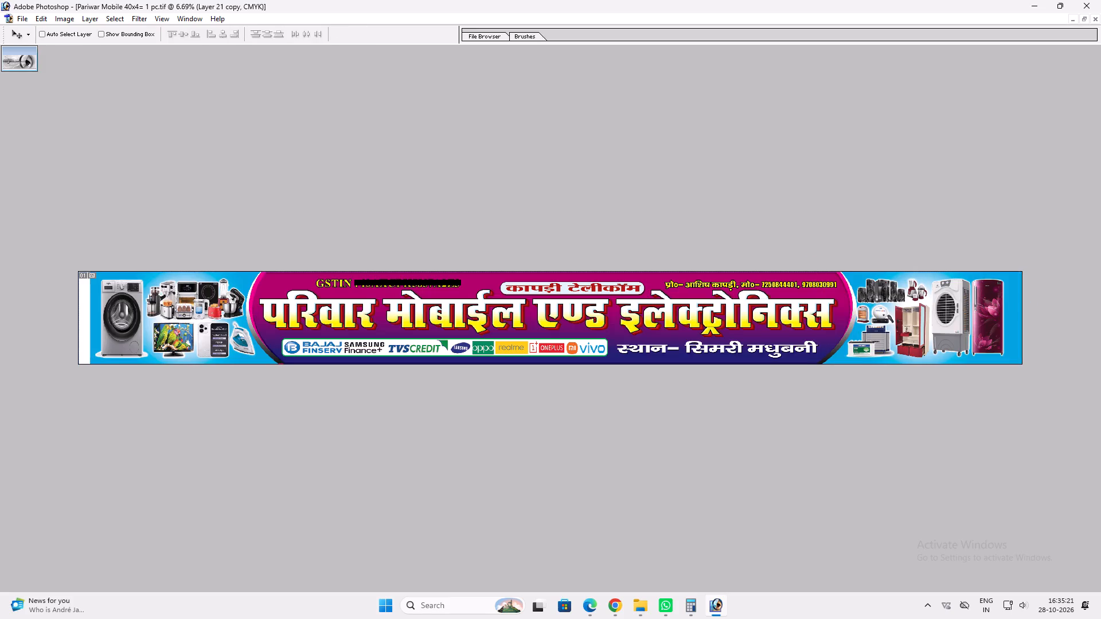
{"action": "left_click", "coordinate": [152, 275], "text": "ctrl"}
{"action": "key", "text": "ctrl+t"}
{"action": "left_click_drag", "start_coordinate": [88, 287], "coordinate": [73, 290], "text": "shift"}
{"action": "key", "text": "shift+Return"}
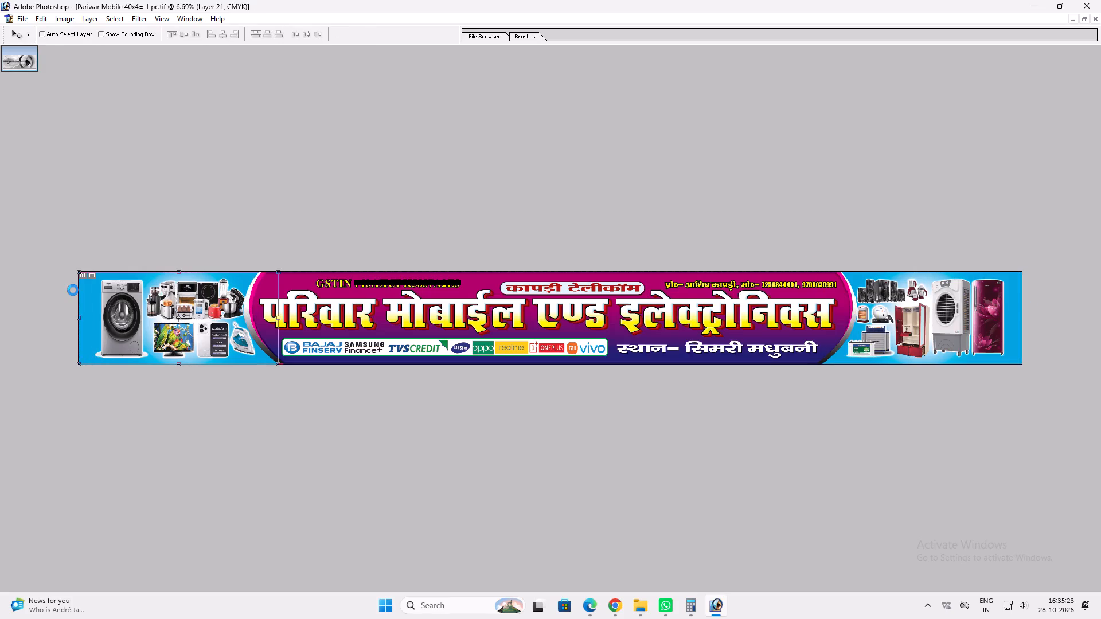
{"action": "key", "text": "v"}
Resample the whole banner to a document width of 480 inches without constraining proportions.
{"action": "key", "text": "alt+i"}
{"action": "key", "text": "alt+i"}
{"action": "key", "text": "Tab"}
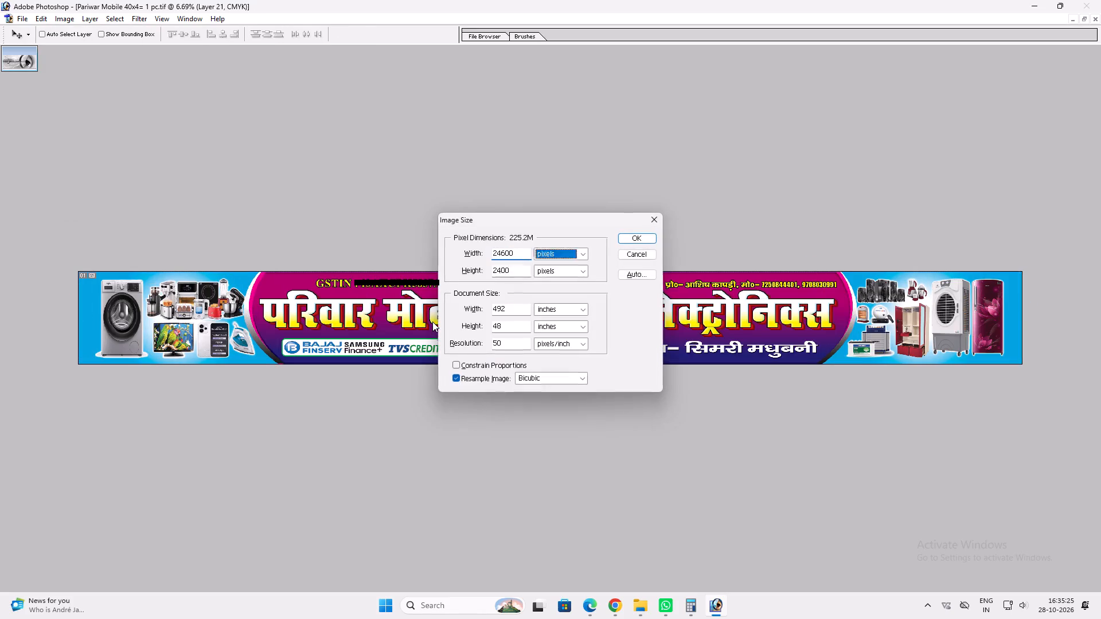
{"action": "key", "text": "Tab"}
{"action": "key", "text": "Tab"}
{"action": "key", "text": "Tab"}
{"action": "key", "text": "4"}
{"action": "key", "text": "8"}
{"action": "key", "text": "0"}
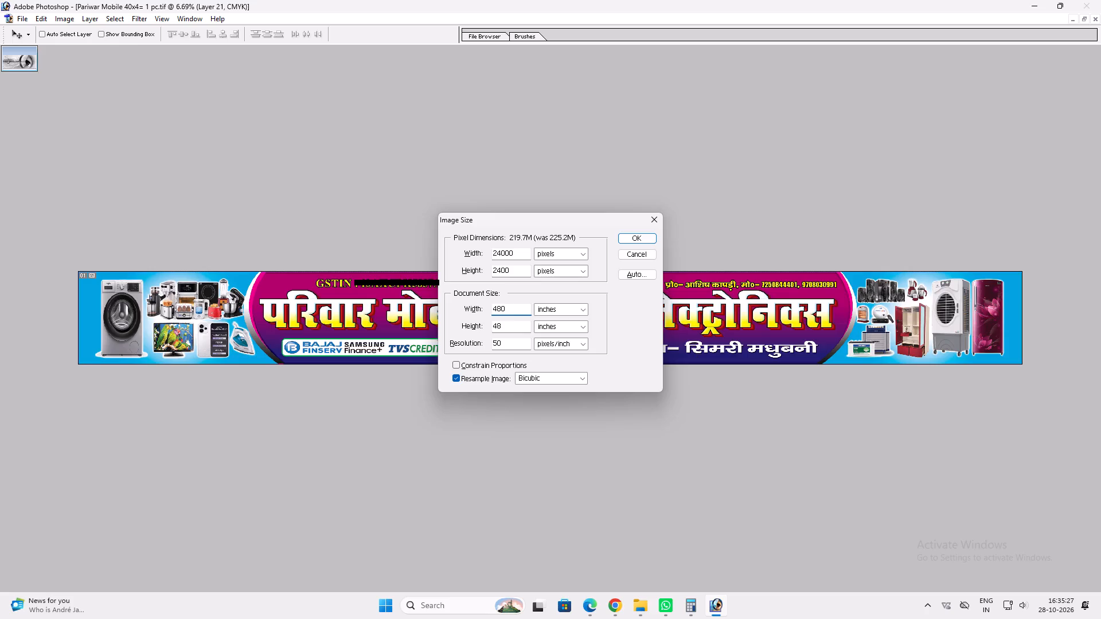
{"action": "key", "text": "Return"}
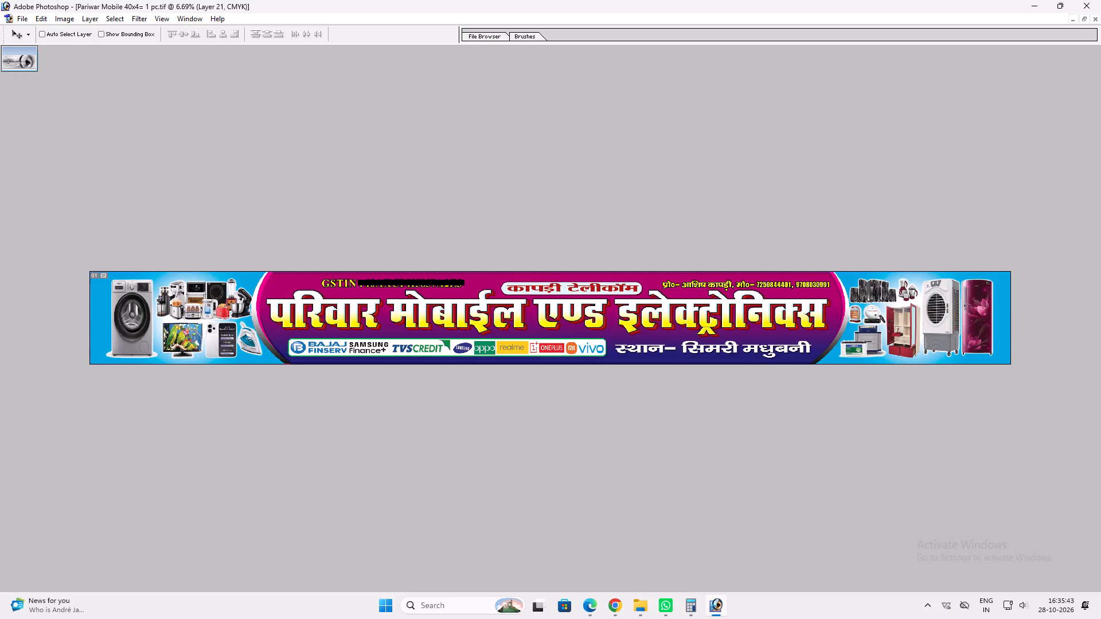
Capture a screenshot of just the full banner to the clipboard.
{"action": "key", "text": "Print"}
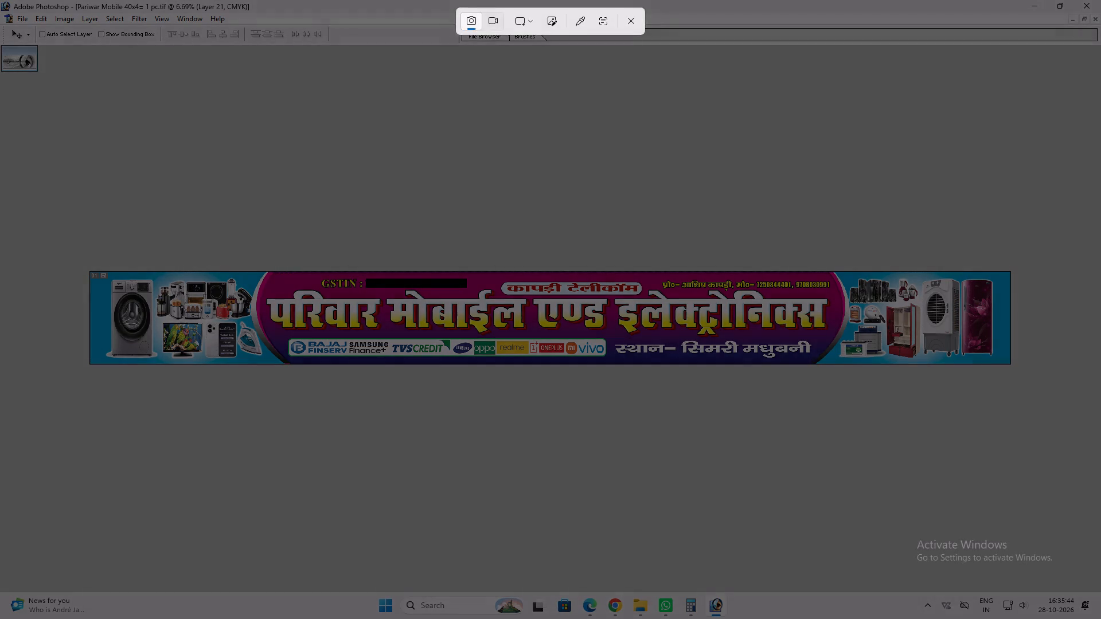
{"action": "left_click_drag", "start_coordinate": [84, 268], "coordinate": [1016, 369]}
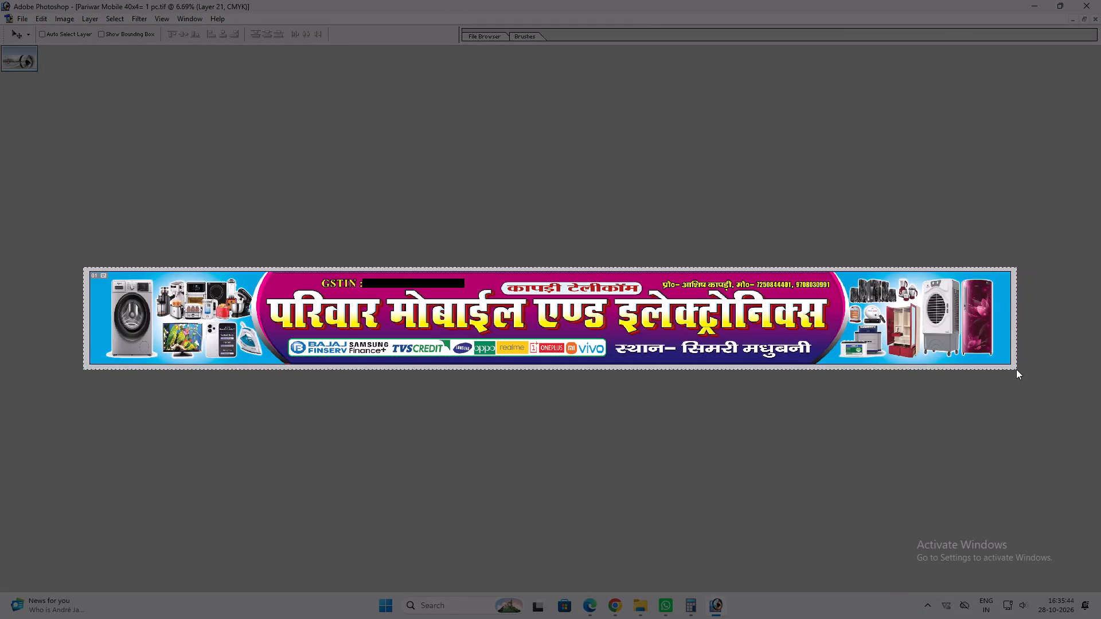
{"action": "left_click_drag", "start_coordinate": [1016, 369], "coordinate": [1016, 369]}
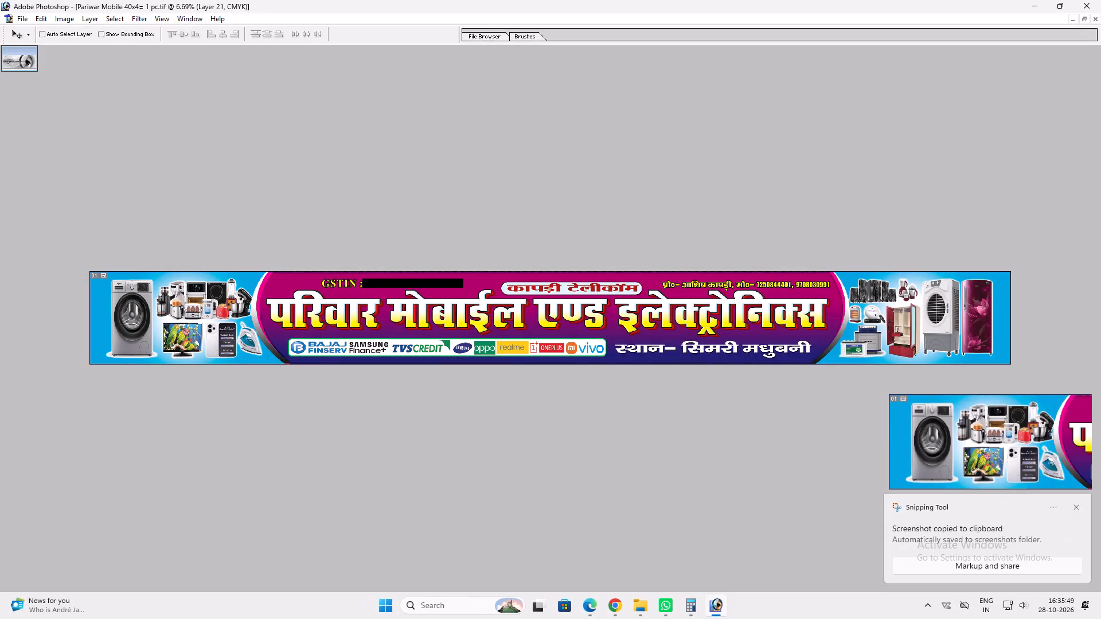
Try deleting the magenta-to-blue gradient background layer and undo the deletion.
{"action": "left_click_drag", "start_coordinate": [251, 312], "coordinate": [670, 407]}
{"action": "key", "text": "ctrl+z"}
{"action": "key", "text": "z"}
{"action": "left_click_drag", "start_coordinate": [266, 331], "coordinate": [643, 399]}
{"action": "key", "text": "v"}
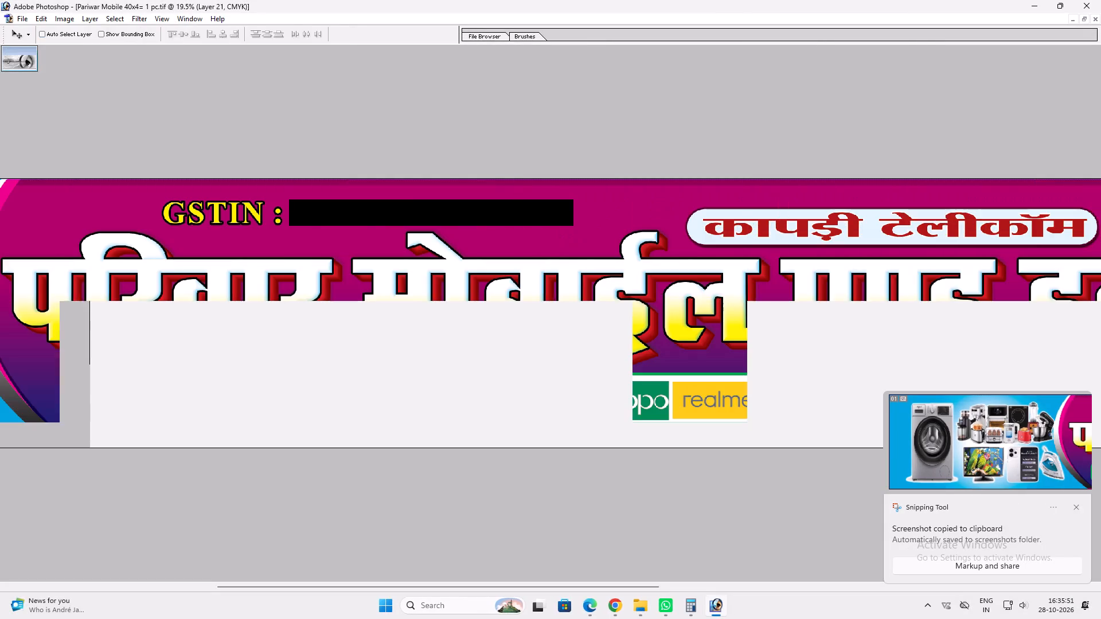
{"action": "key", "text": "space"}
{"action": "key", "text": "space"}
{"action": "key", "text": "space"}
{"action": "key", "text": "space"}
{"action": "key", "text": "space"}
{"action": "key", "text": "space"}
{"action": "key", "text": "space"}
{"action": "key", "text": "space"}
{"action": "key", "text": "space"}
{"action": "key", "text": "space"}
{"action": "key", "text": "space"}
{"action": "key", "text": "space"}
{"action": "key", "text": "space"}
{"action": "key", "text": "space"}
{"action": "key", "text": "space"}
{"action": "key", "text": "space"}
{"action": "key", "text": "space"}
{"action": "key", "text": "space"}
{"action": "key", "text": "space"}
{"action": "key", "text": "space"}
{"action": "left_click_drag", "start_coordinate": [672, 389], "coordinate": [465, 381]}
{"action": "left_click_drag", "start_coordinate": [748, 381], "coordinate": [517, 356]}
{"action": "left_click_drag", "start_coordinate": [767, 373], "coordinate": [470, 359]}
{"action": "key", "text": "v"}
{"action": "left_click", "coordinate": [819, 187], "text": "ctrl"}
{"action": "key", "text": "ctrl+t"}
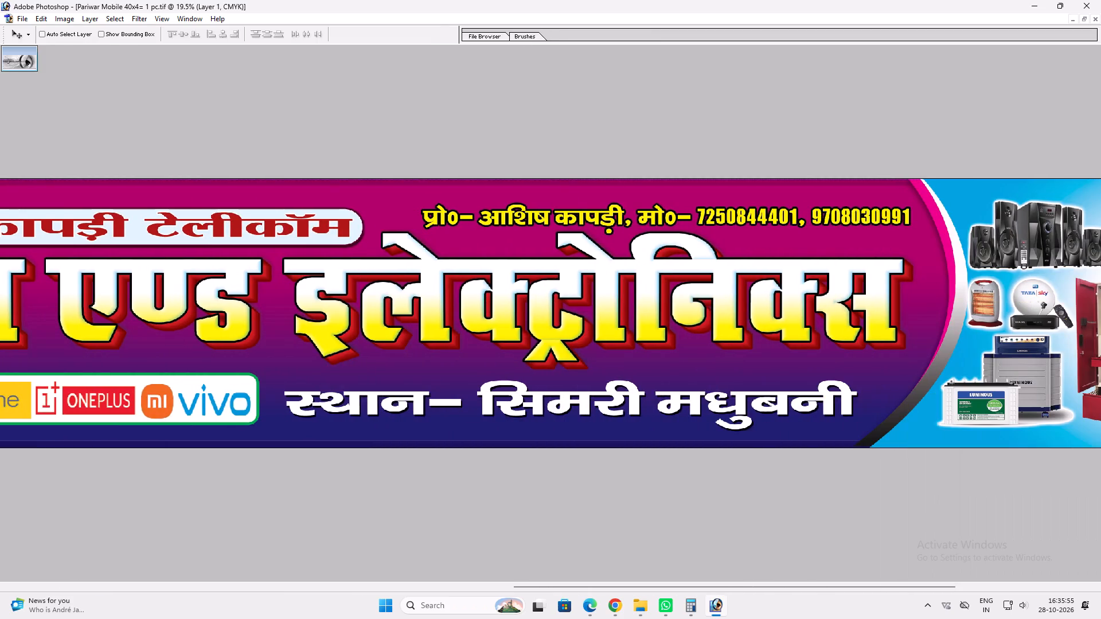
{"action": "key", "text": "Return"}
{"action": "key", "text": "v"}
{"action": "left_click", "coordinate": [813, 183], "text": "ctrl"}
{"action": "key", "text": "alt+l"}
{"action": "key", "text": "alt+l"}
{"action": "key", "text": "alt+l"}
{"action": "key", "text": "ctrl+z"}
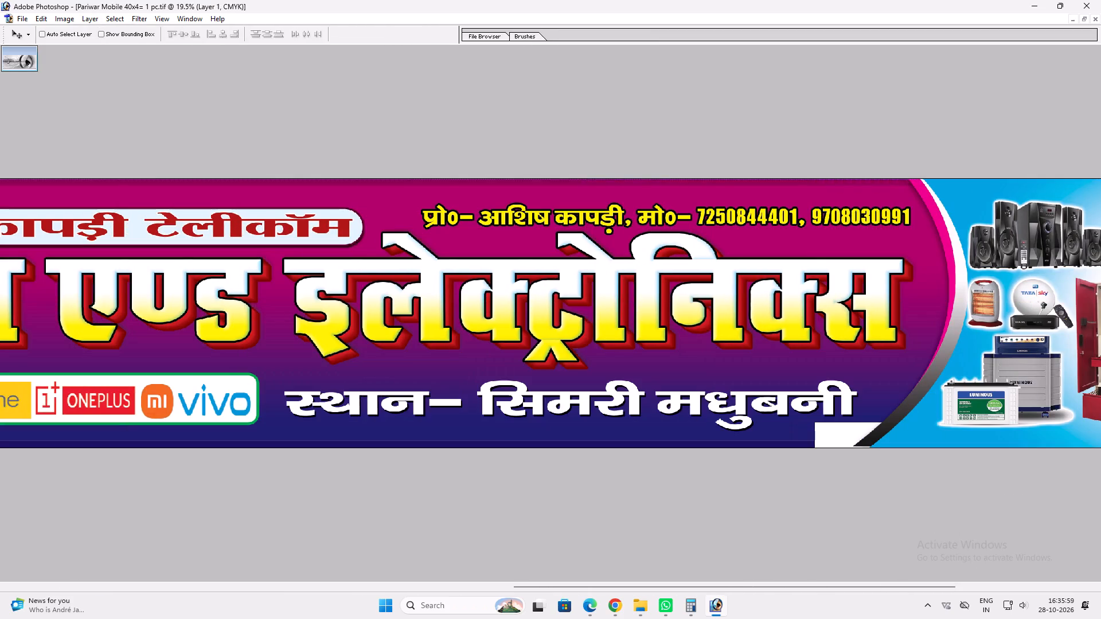
Stretch the magenta-to-blue gradient background layer vertically around its centre to about 119% height.
{"action": "key", "text": "ctrl+t"}
{"action": "left_click_drag", "start_coordinate": [829, 181], "coordinate": [829, 164], "text": "shift"}
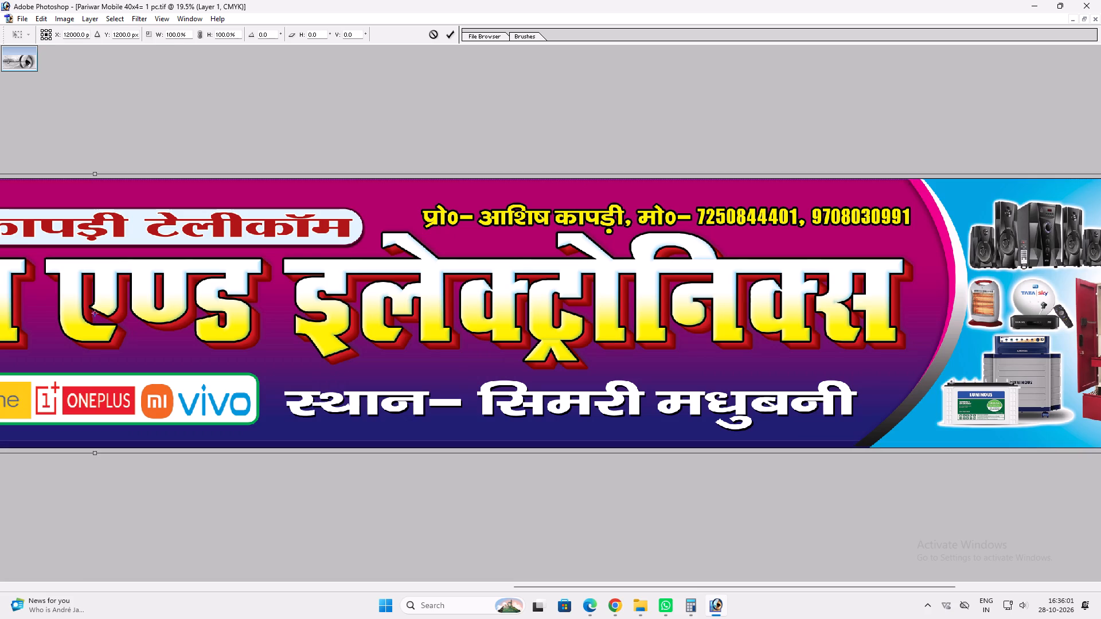
{"action": "left_click_drag", "start_coordinate": [829, 164], "coordinate": [831, 155], "text": "shift"}
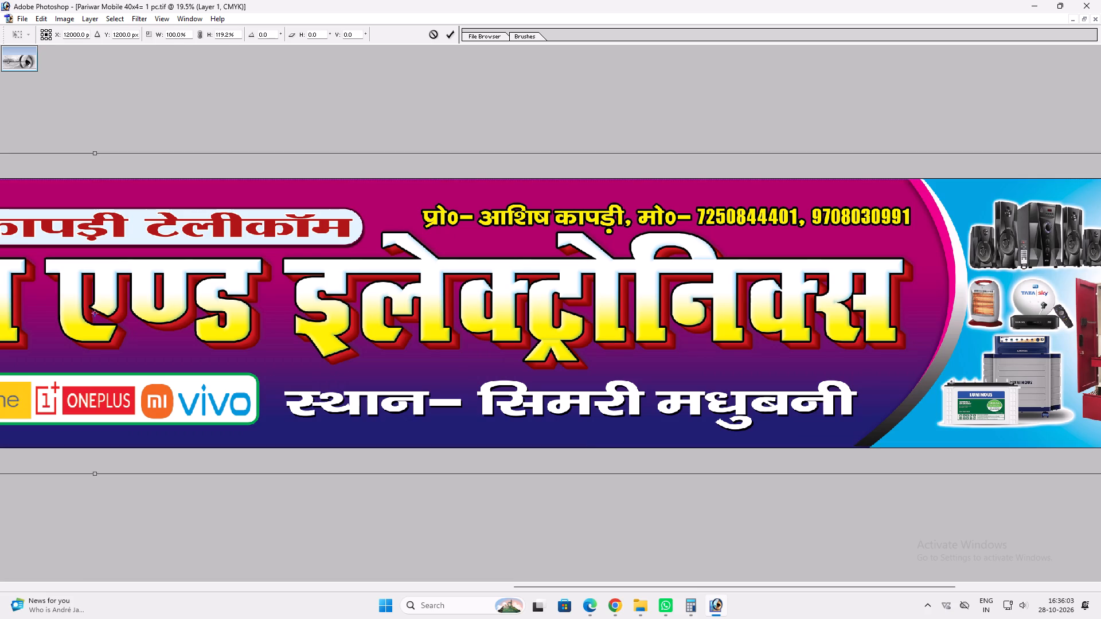
{"action": "key", "text": "Return"}
Move the linked phone-brand logos, Samsung through vivo, out of the white logo strip and over the address line.
{"action": "key", "text": "space"}
{"action": "key", "text": "space"}
{"action": "key", "text": "space"}
{"action": "key", "text": "space"}
{"action": "key", "text": "space"}
{"action": "key", "text": "space"}
{"action": "key", "text": "space"}
{"action": "key", "text": "space"}
{"action": "key", "text": "space"}
{"action": "key", "text": "space"}
{"action": "key", "text": "space"}
{"action": "key", "text": "space"}
{"action": "key", "text": "space"}
{"action": "key", "text": "space"}
{"action": "key", "text": "space"}
{"action": "key", "text": "space"}
{"action": "key", "text": "space"}
{"action": "key", "text": "space"}
{"action": "key", "text": "space"}
{"action": "key", "text": "space"}
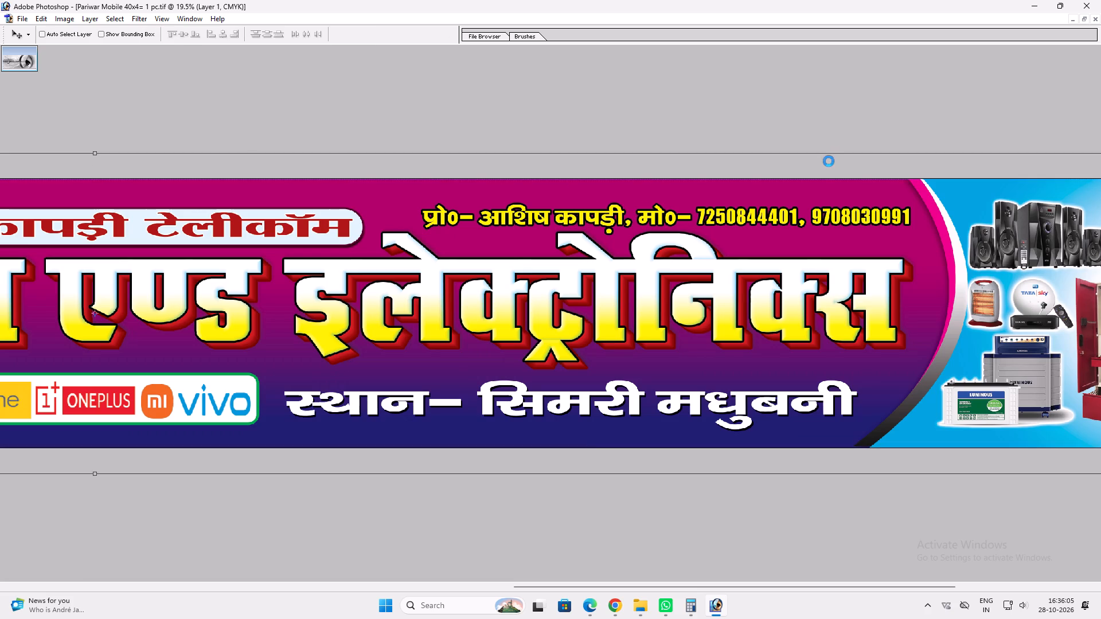
{"action": "right_click", "coordinate": [807, 204]}
{"action": "left_click", "coordinate": [823, 210]}
{"action": "right_click", "coordinate": [828, 212]}
{"action": "left_click", "coordinate": [844, 220]}
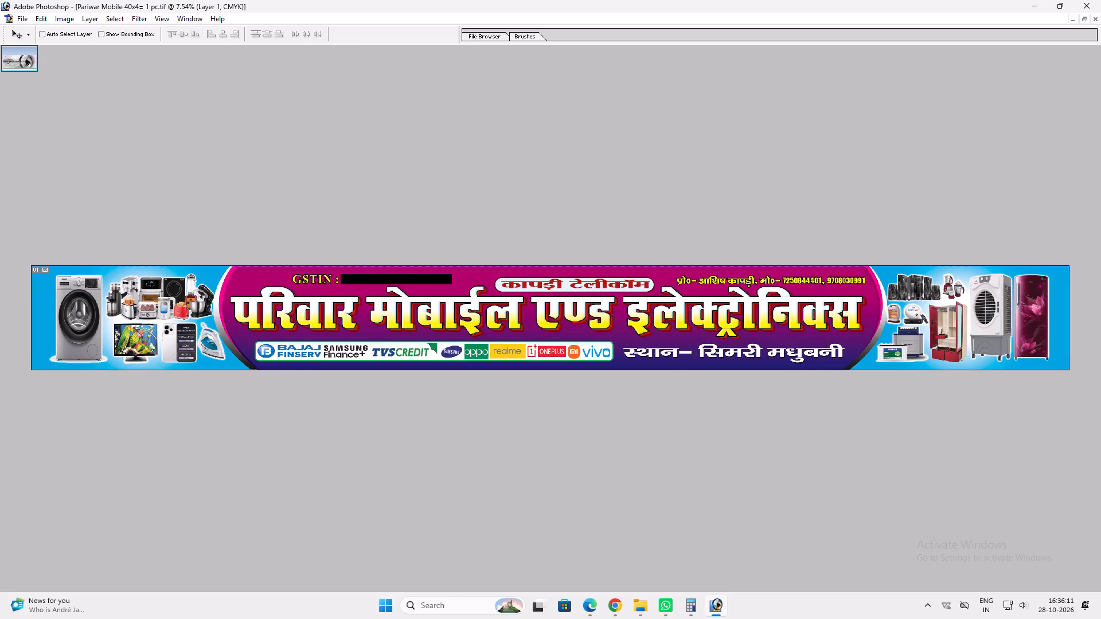
{"action": "key", "text": "ctrl+plus"}
{"action": "key", "text": "space"}
{"action": "key", "text": "ctrl+plus"}
{"action": "key", "text": "space"}
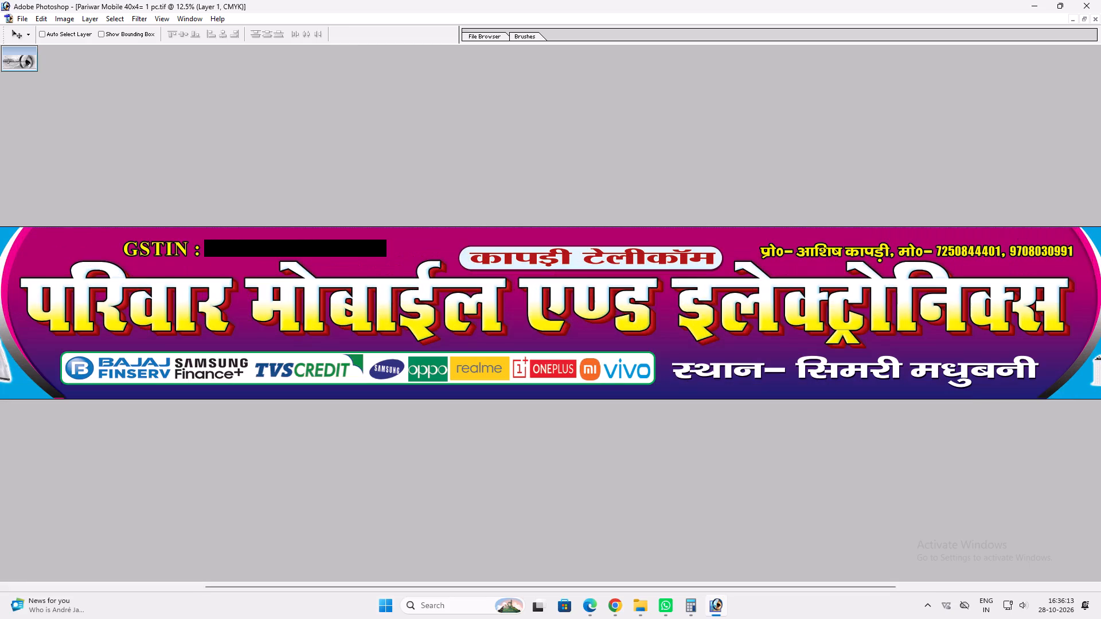
{"action": "left_click", "coordinate": [550, 367], "text": "ctrl"}
{"action": "left_click_drag", "start_coordinate": [552, 367], "coordinate": [579, 368]}
{"action": "key", "text": "ctrl+z"}
{"action": "left_click_drag", "start_coordinate": [514, 366], "coordinate": [570, 367]}
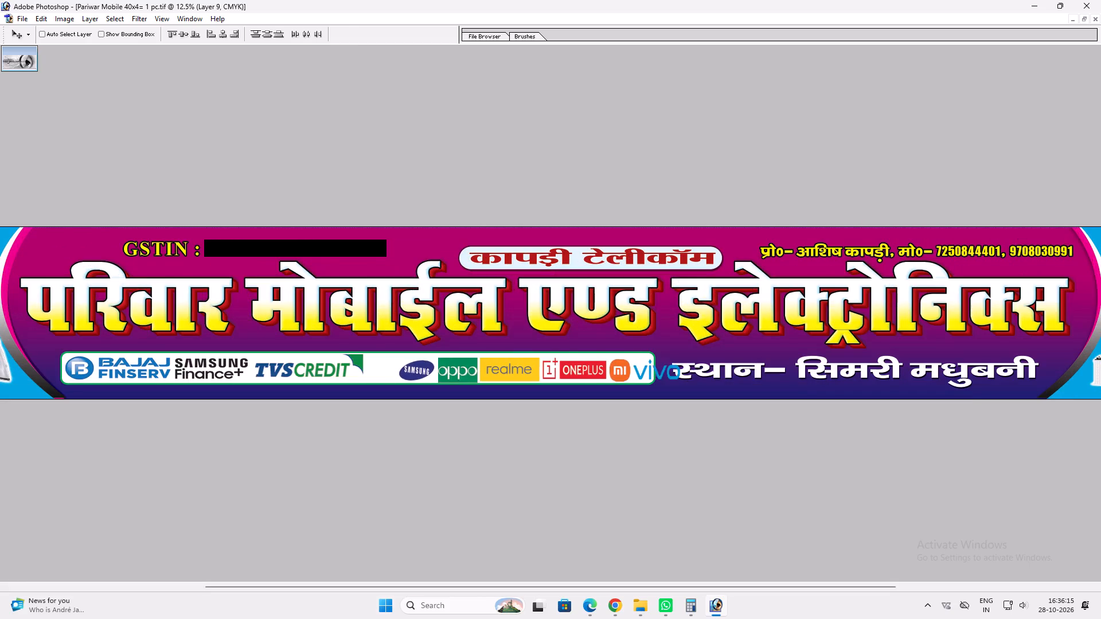
{"action": "left_click_drag", "start_coordinate": [570, 367], "coordinate": [788, 367]}
Copy the layer style of the white rounded logo strip, and delete the strip layer.
{"action": "left_click", "coordinate": [501, 377], "text": "ctrl"}
{"action": "key", "text": "alt+l"}
{"action": "key", "text": "alt+y"}
{"action": "key", "text": "alt+c"}
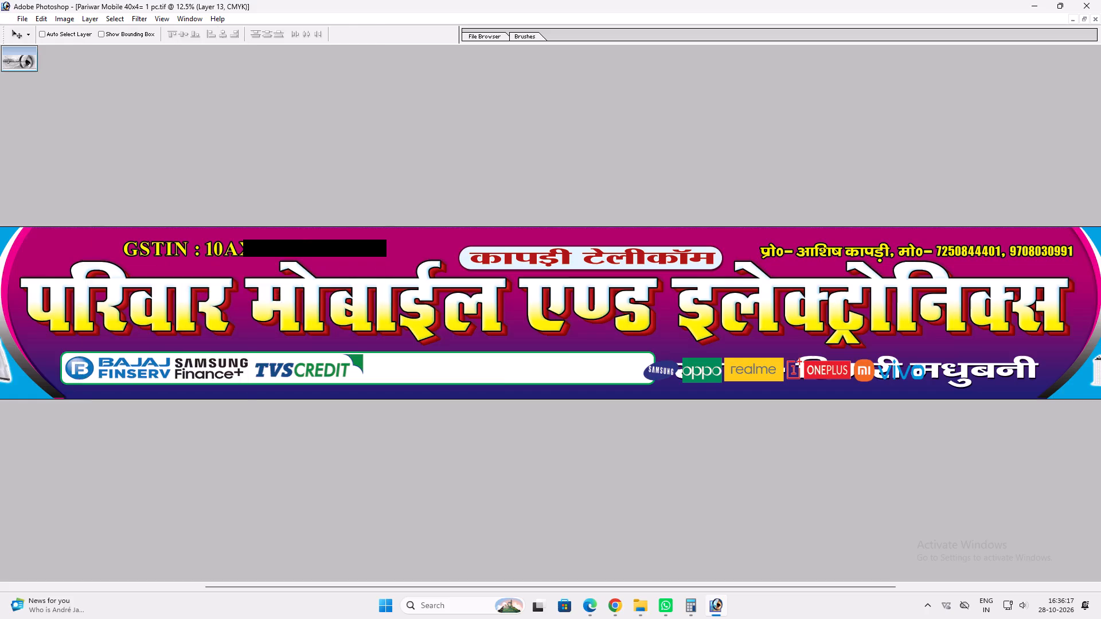
{"action": "key", "text": "alt+l"}
{"action": "key", "text": "alt+l"}
{"action": "key", "text": "alt+l"}
Draw a rounded rectangle selection around the Bajaj Finserv, Samsung Finance+ and TVS Credit logos, and copy the background inside it to a new layer.
{"action": "key", "text": "u"}
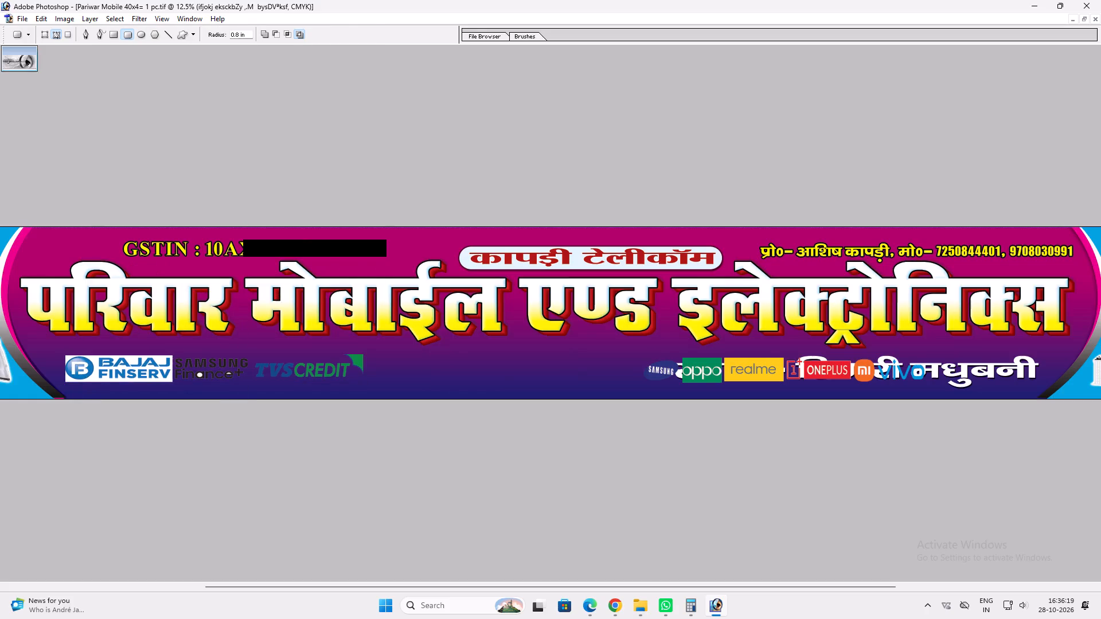
{"action": "left_click_drag", "start_coordinate": [49, 342], "coordinate": [378, 391]}
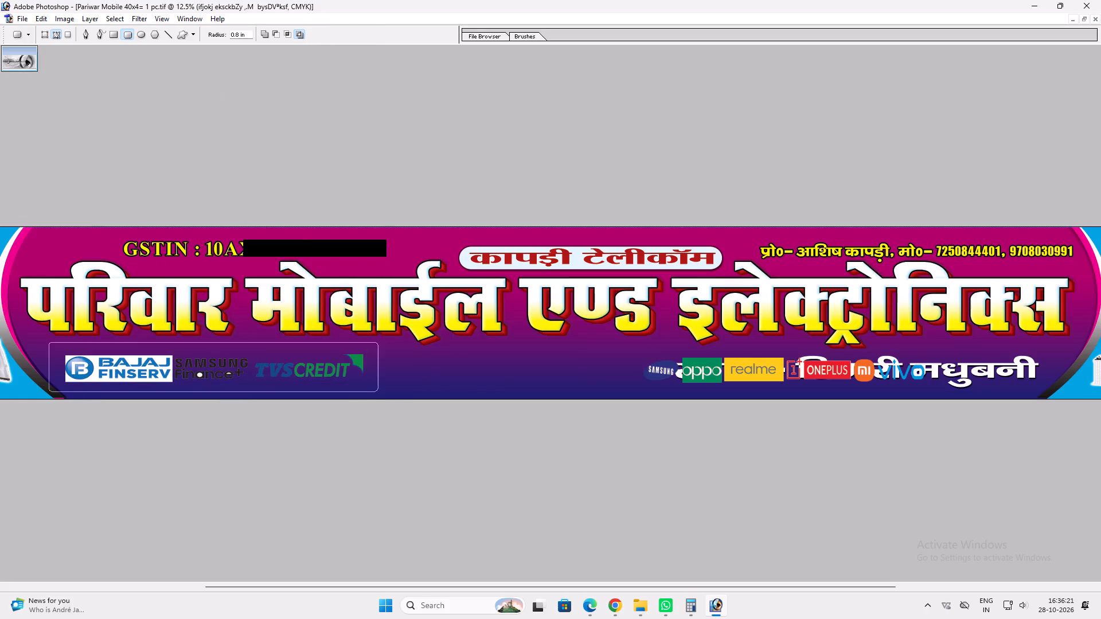
{"action": "left_click_drag", "start_coordinate": [378, 391], "coordinate": [392, 394]}
{"action": "key", "text": "ctrl+Return"}
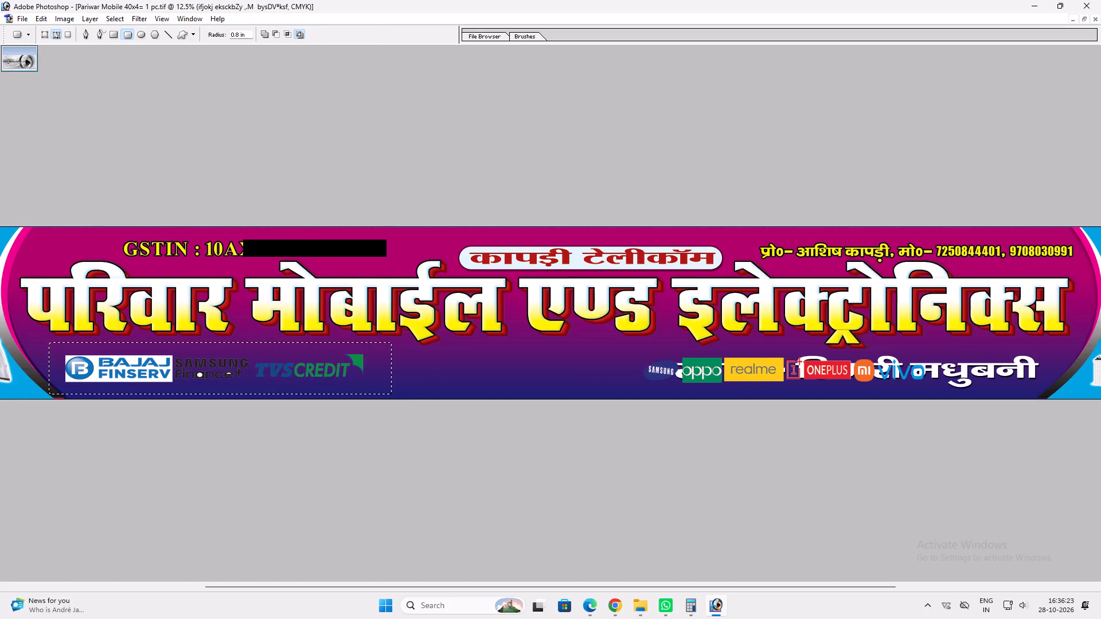
{"action": "key", "text": "v"}
{"action": "key", "text": "ctrl+d"}
{"action": "key", "text": "ctrl+z"}
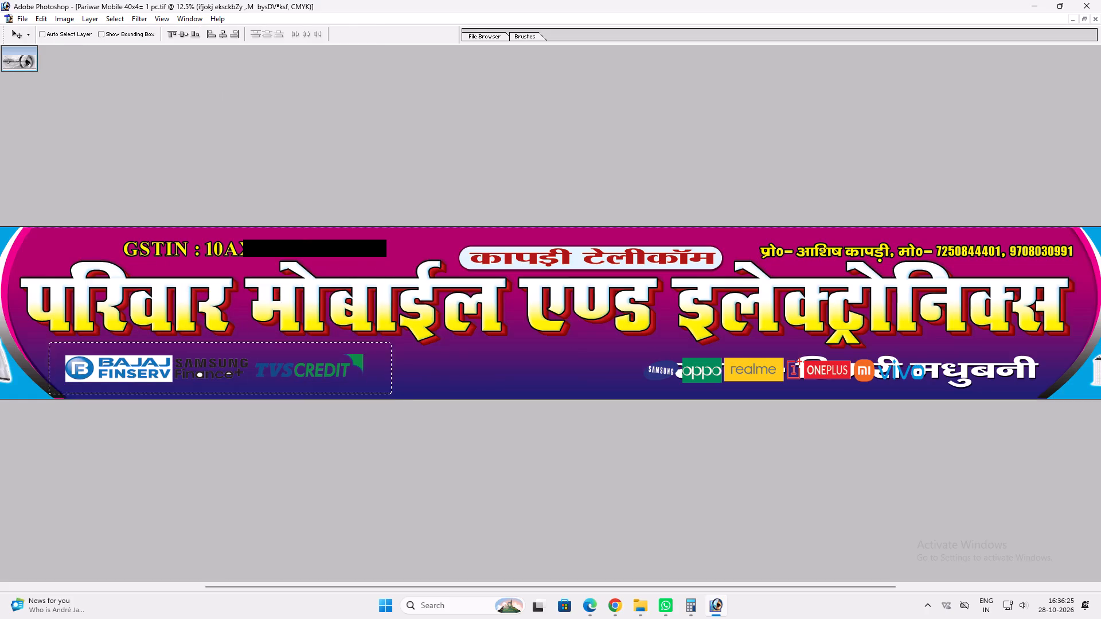
{"action": "key", "text": "v"}
{"action": "right_click", "coordinate": [446, 363]}
{"action": "left_click", "coordinate": [488, 386]}
{"action": "key", "text": "ctrl+c"}
{"action": "key", "text": "ctrl+v"}
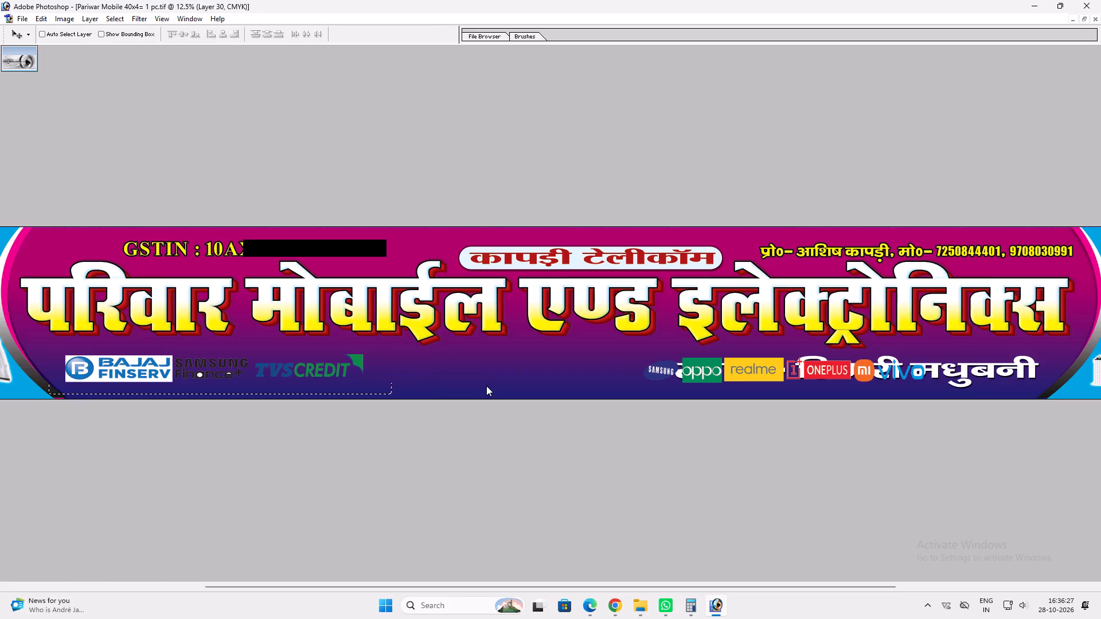
Raise the new rounded box layer two levels and paste the copied strip style onto it.
{"action": "key", "text": "ctrl+bracketright"}
{"action": "key", "text": "ctrl+bracketright"}
{"action": "key", "text": "alt+l"}
{"action": "key", "text": "alt+y"}
{"action": "key", "text": "p"}
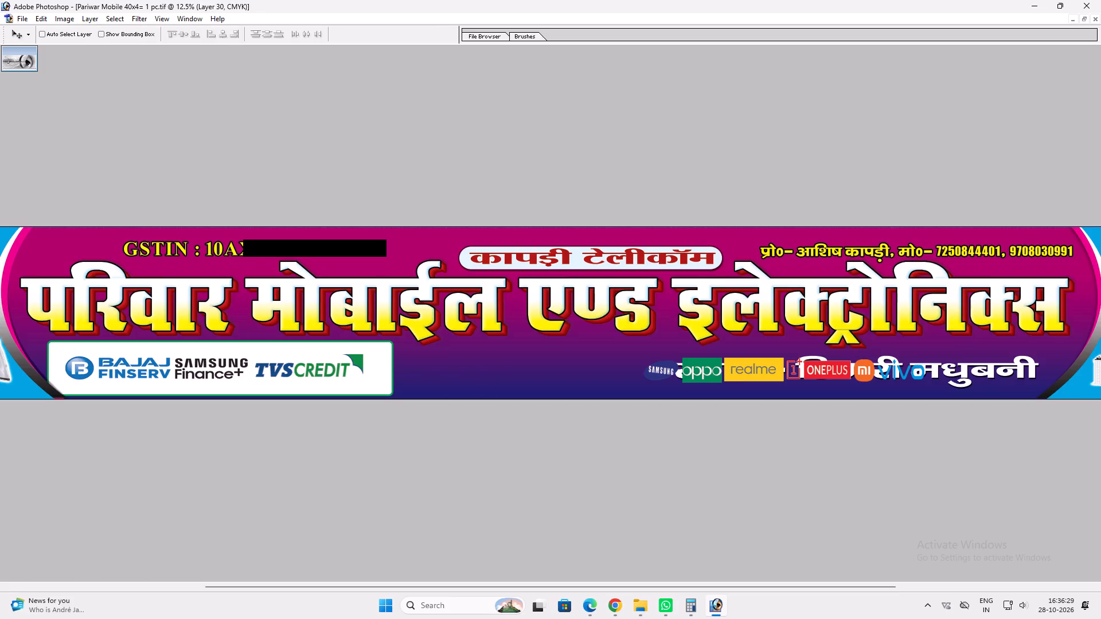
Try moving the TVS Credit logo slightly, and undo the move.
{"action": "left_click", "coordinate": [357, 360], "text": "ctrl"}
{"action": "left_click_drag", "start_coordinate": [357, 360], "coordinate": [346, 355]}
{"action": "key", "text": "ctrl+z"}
Shift the white rounded box sideways so its outer end clears the banner's curved dark edge.
{"action": "left_click", "coordinate": [363, 368], "text": "ctrl"}
{"action": "left_click_drag", "start_coordinate": [369, 377], "coordinate": [389, 377], "text": "shift"}
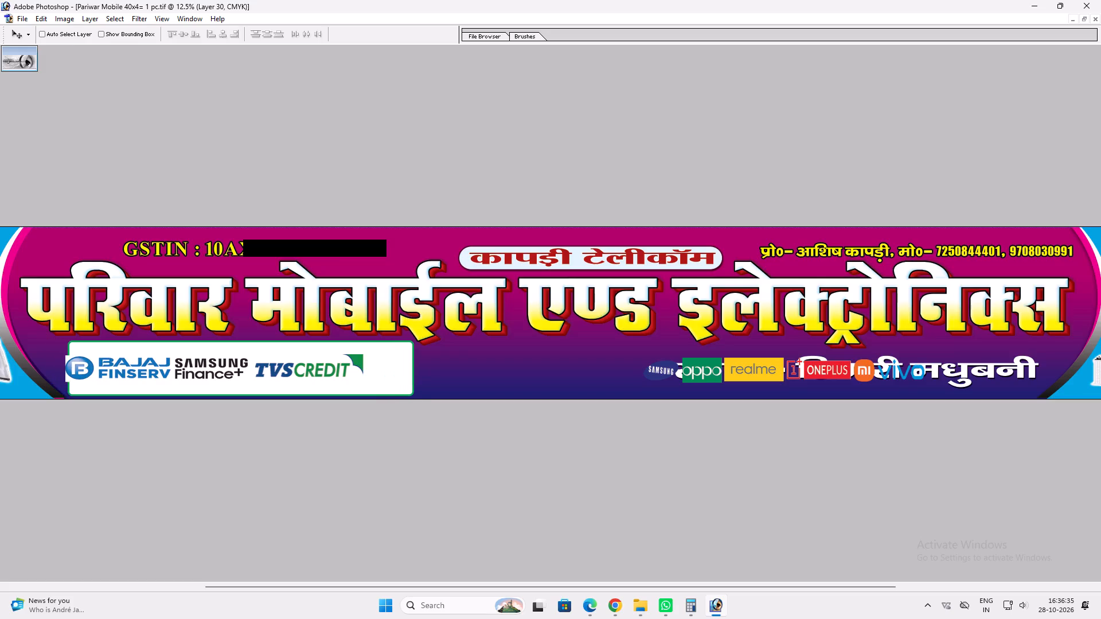
Stretch the curved edge layer beside the Bajaj Finserv logo slightly past the banner's bottom edge.
{"action": "left_click", "coordinate": [50, 390], "text": "ctrl"}
{"action": "key", "text": "ctrl+t"}
{"action": "left_click_drag", "start_coordinate": [51, 401], "coordinate": [46, 404], "text": "shift"}
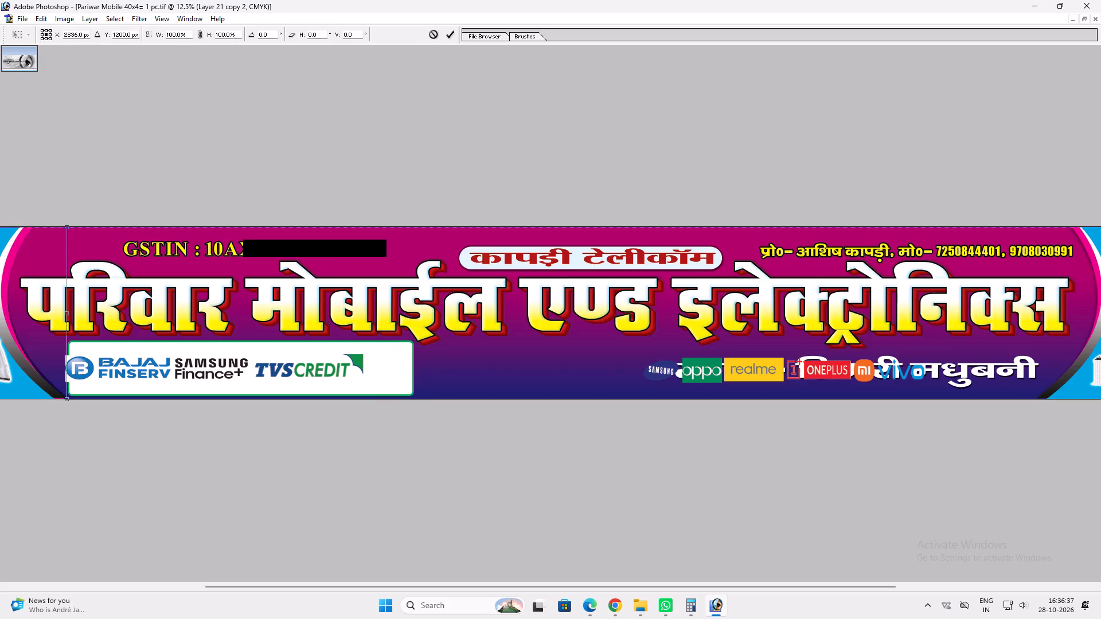
{"action": "left_click_drag", "start_coordinate": [46, 404], "coordinate": [46, 406], "text": "shift"}
{"action": "key", "text": "Return"}
{"action": "key", "text": "v"}
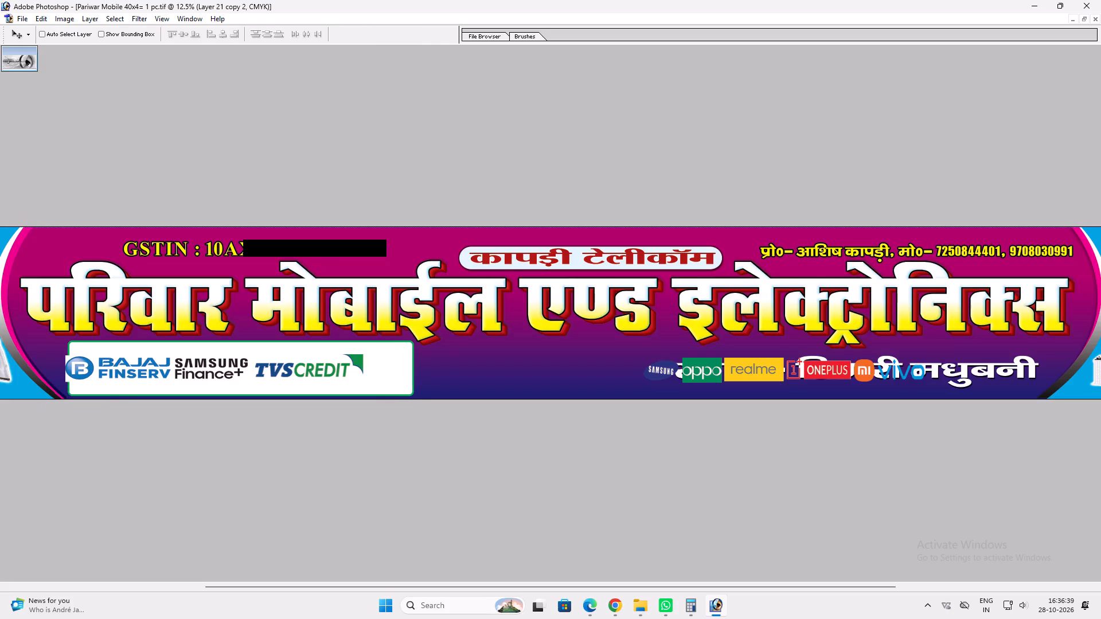
Reduce the height of the white rounded box behind the finance logos from both its upper and lower edges, and nudge it upward.
{"action": "left_click", "coordinate": [375, 390], "text": "ctrl"}
{"action": "key", "text": "ctrl+t"}
{"action": "left_click_drag", "start_coordinate": [372, 343], "coordinate": [366, 347], "text": "shift"}
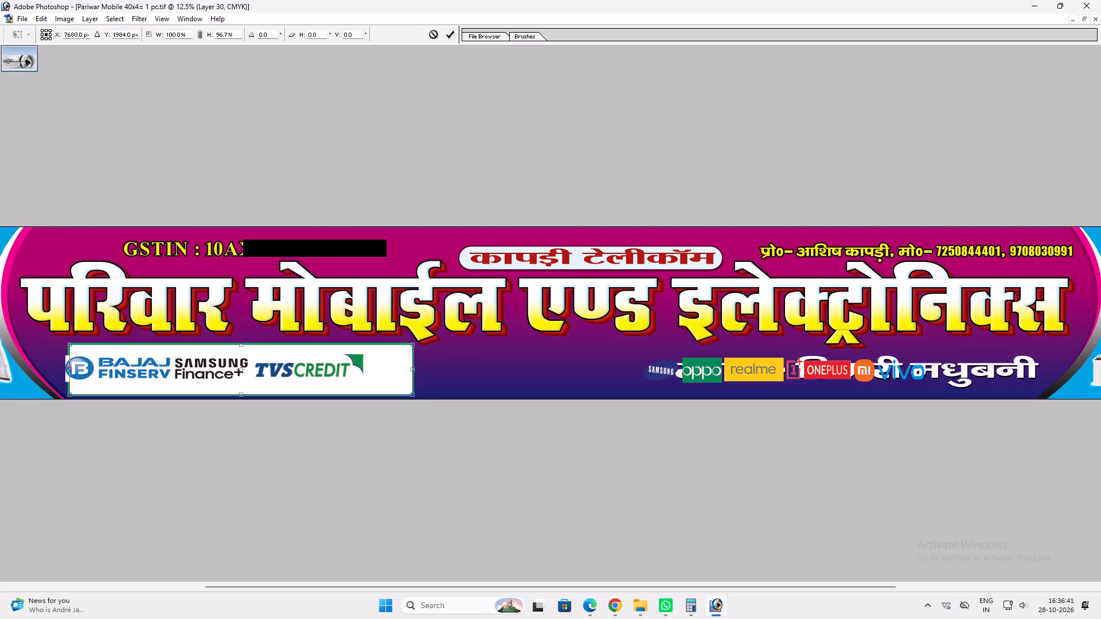
{"action": "left_click_drag", "start_coordinate": [366, 347], "coordinate": [365, 351], "text": "shift"}
{"action": "left_click_drag", "start_coordinate": [366, 399], "coordinate": [374, 397], "text": "shift"}
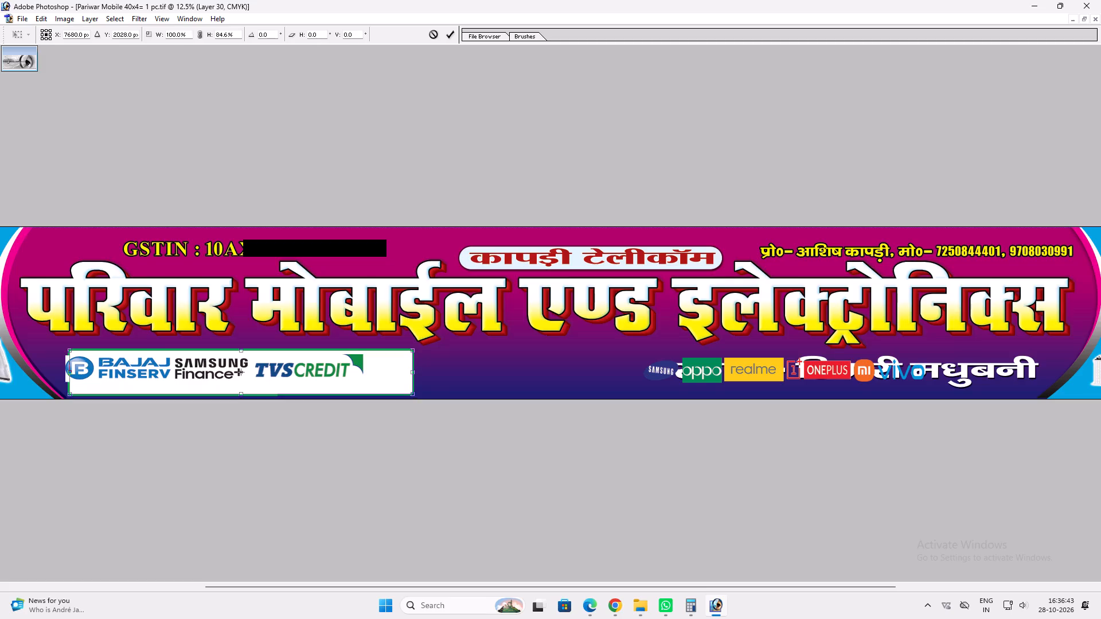
{"action": "left_click_drag", "start_coordinate": [374, 397], "coordinate": [376, 396], "text": "shift"}
{"action": "key", "text": "shift+Return"}
{"action": "key", "text": "ctrl+t"}
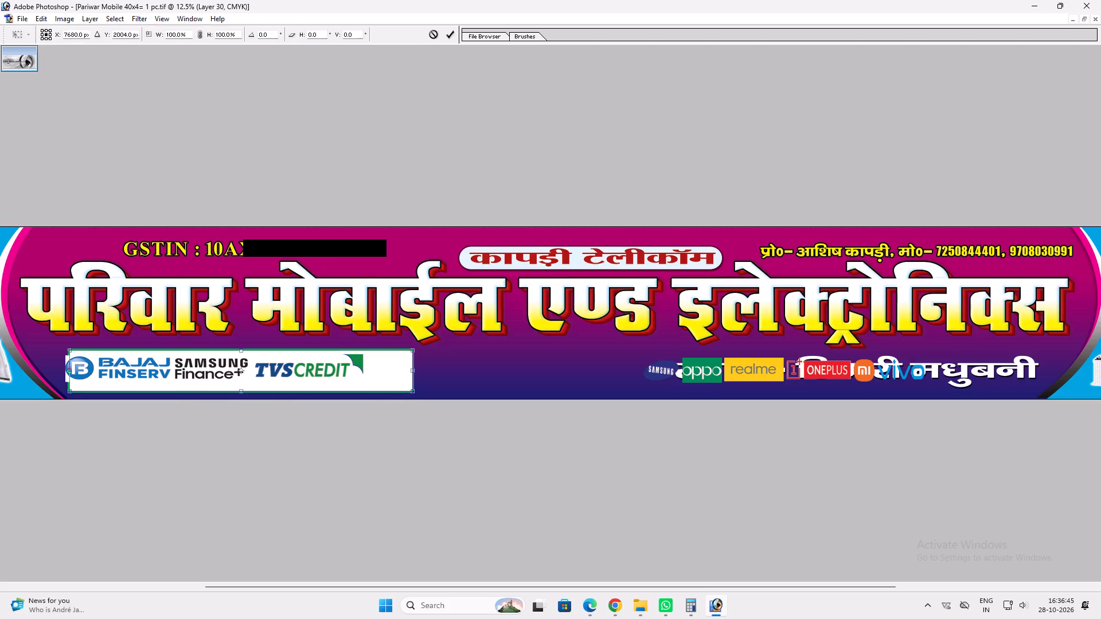
{"action": "left_click", "coordinate": [368, 345], "text": "shift"}
{"action": "key", "text": "Return"}
{"action": "key", "text": "v"}
{"action": "key", "text": "Up"}
{"action": "key", "text": "Up"}
{"action": "key", "text": "Up"}
{"action": "key", "text": "Up"}
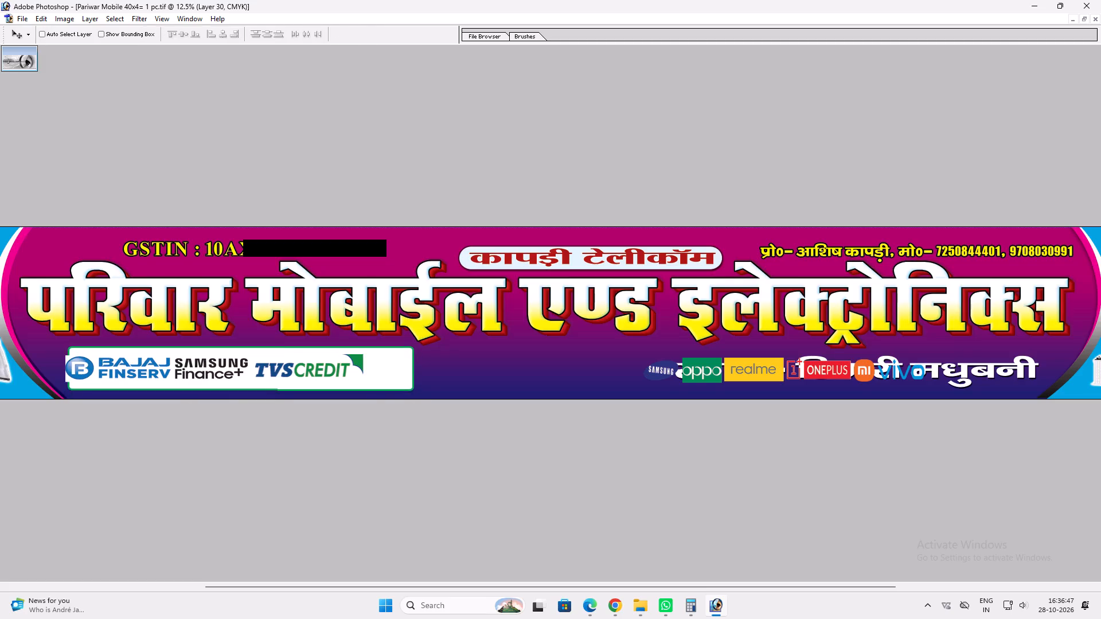
Shift the linked Bajaj Finserv, Samsung Finance+ and TVS Credit logos sideways so they sit inside the white rounded box.
{"action": "key", "text": "v"}
{"action": "left_click", "coordinate": [82, 365], "text": "ctrl"}
{"action": "left_click_drag", "start_coordinate": [82, 365], "coordinate": [89, 367]}
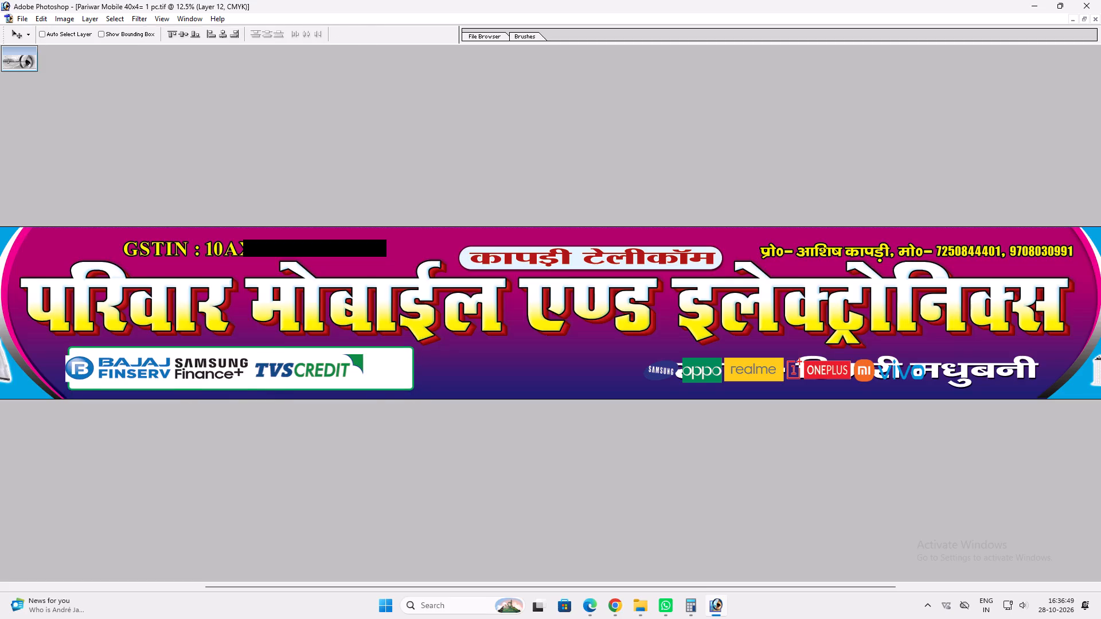
{"action": "left_click_drag", "start_coordinate": [89, 367], "coordinate": [98, 367]}
{"action": "key", "text": "ctrl+z"}
{"action": "left_click", "coordinate": [290, 372], "text": "ctrl+shift"}
{"action": "left_click_drag", "start_coordinate": [290, 372], "coordinate": [299, 369]}
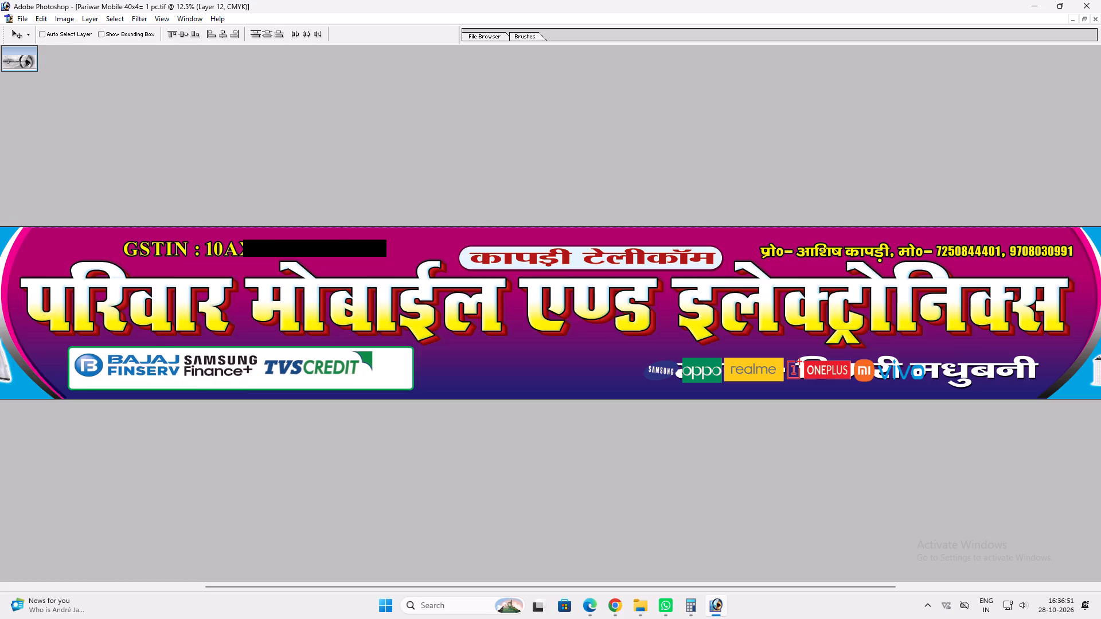
{"action": "left_click_drag", "start_coordinate": [299, 369], "coordinate": [300, 369]}
Enlarge the linked finance logos proportionally to about 110% so they fill the white box.
{"action": "key", "text": "ctrl+t"}
{"action": "left_click_drag", "start_coordinate": [374, 377], "coordinate": [405, 379], "text": "shift"}
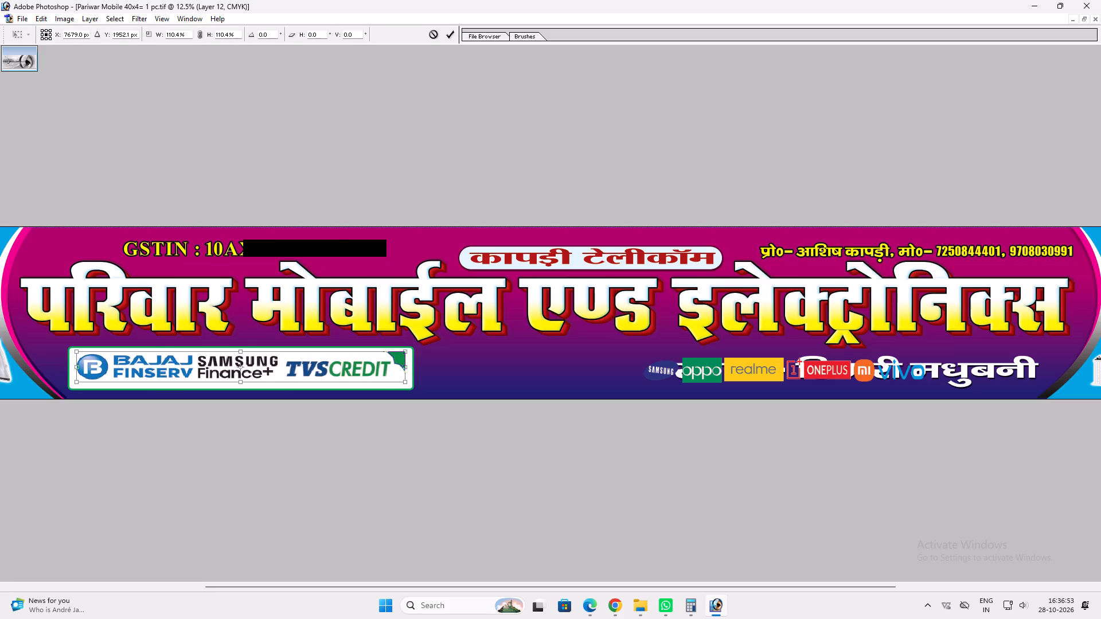
{"action": "left_click", "coordinate": [391, 382], "text": "shift"}
{"action": "key", "text": "shift+Return"}
{"action": "key", "text": "v"}
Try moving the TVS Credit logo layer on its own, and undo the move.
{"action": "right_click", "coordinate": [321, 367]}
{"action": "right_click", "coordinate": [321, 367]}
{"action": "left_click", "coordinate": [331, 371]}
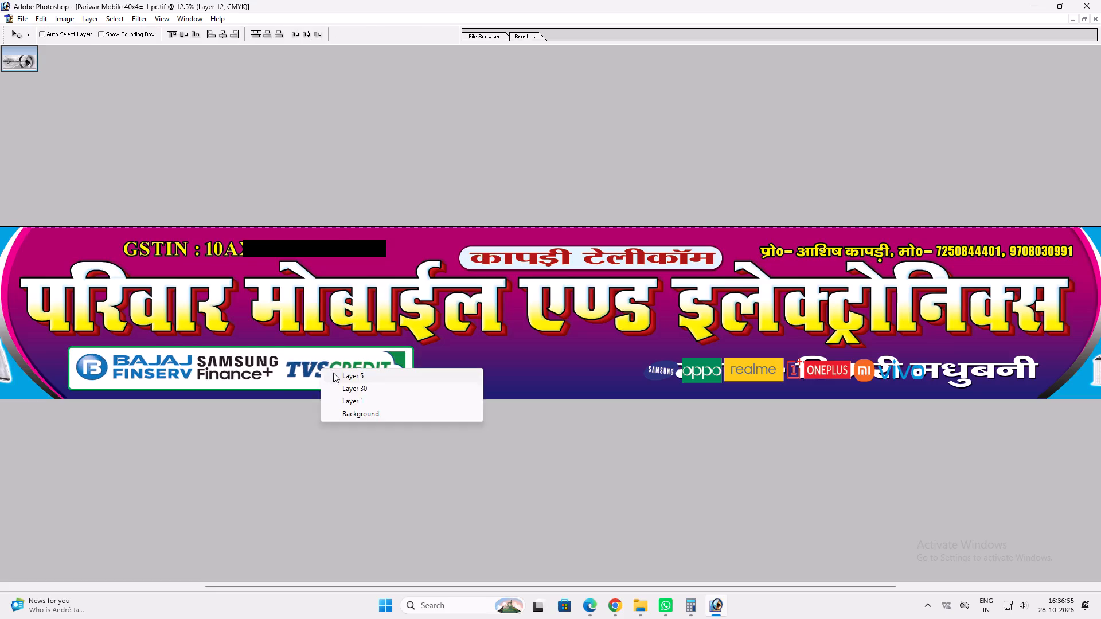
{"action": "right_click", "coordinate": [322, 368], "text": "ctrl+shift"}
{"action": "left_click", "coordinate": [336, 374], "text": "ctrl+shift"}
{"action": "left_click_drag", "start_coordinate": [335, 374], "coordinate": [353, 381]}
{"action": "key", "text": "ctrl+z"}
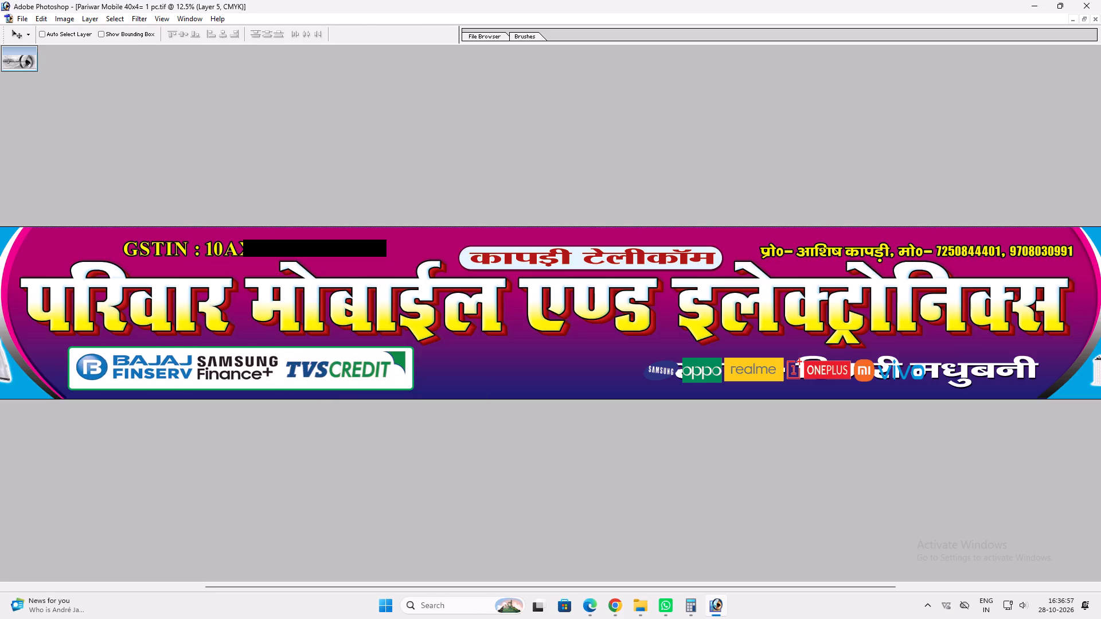
Narrow the Samsung Finance+ and TVS Credit logos together, leaving a gap beside the Bajaj Finserv logo.
{"action": "left_click", "coordinate": [266, 361], "text": "ctrl+shift"}
{"action": "key", "text": "ctrl+t"}
{"action": "left_click_drag", "start_coordinate": [202, 371], "coordinate": [233, 373], "text": "shift"}
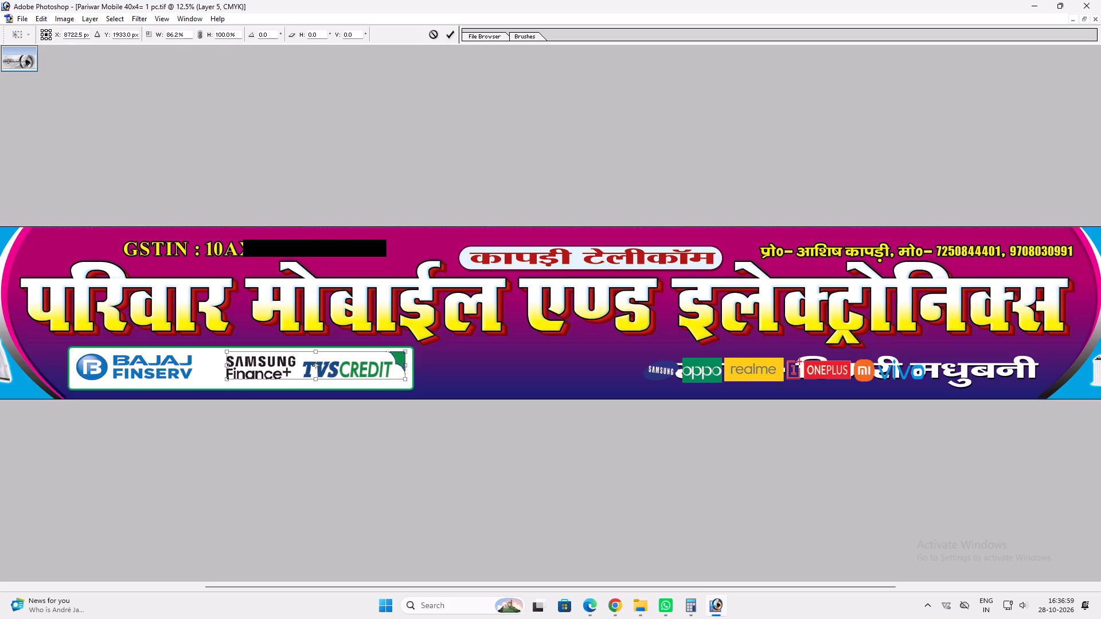
{"action": "left_click_drag", "start_coordinate": [233, 373], "coordinate": [240, 374], "text": "shift"}
{"action": "key", "text": "shift+Return"}
{"action": "key", "text": "v"}
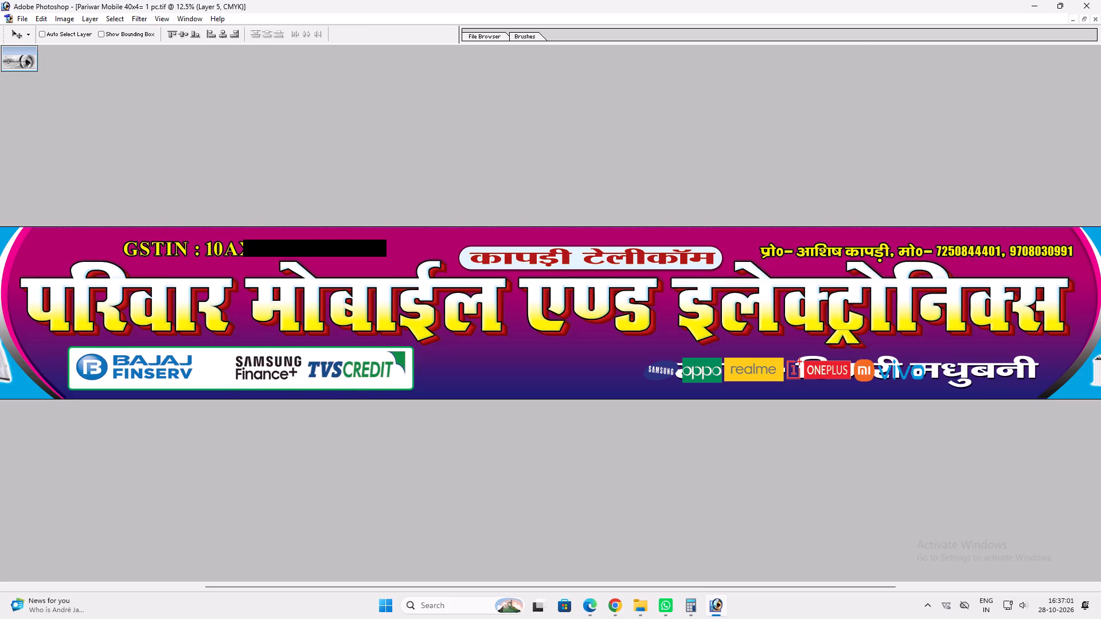
Enlarge the Bajaj Finserv logo to about 131% width and 121% height, and stretch its height by a further 110.8%.
{"action": "left_click", "coordinate": [173, 360], "text": "ctrl"}
{"action": "key", "text": "ctrl+t"}
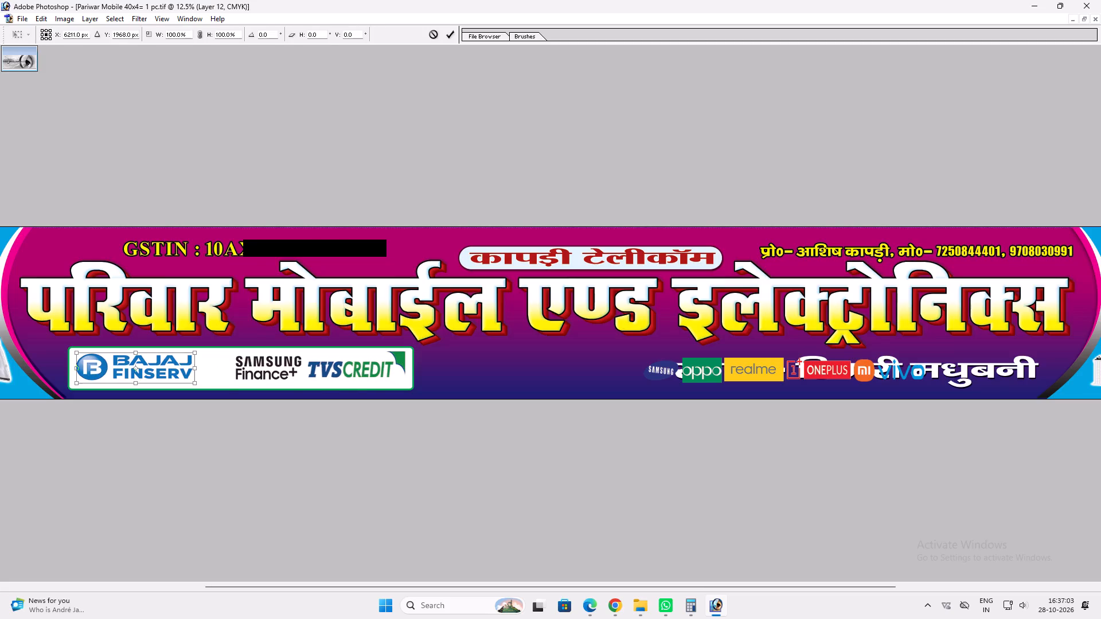
{"action": "left_click_drag", "start_coordinate": [198, 379], "coordinate": [210, 380], "text": "shift"}
{"action": "left_click_drag", "start_coordinate": [207, 373], "coordinate": [214, 373], "text": "shift"}
{"action": "left_click_drag", "start_coordinate": [214, 354], "coordinate": [222, 353], "text": "shift"}
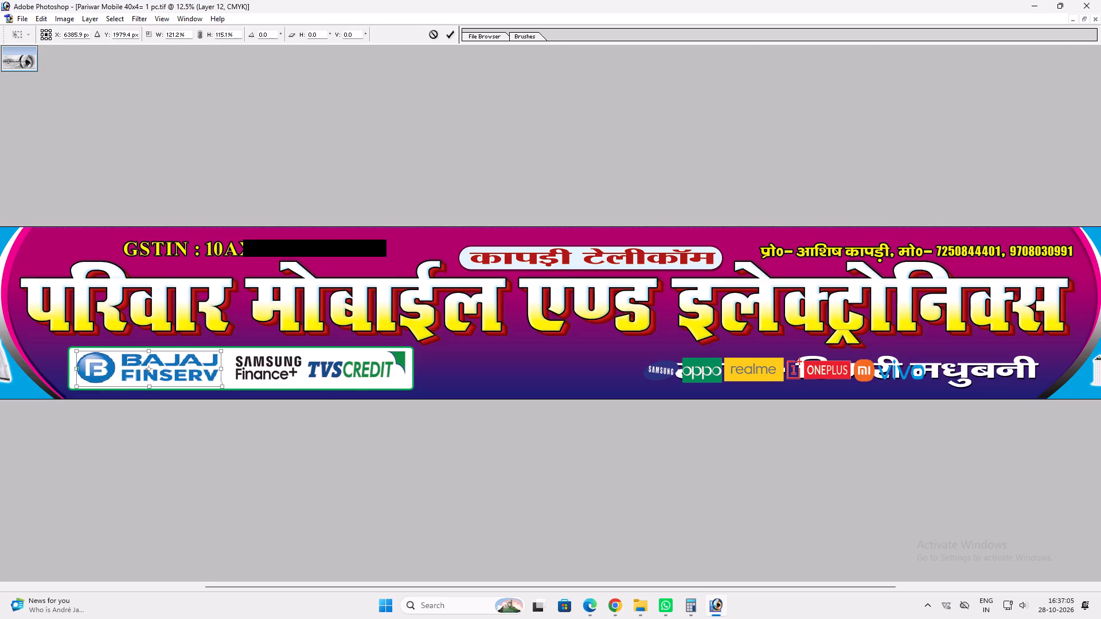
{"action": "left_click_drag", "start_coordinate": [222, 353], "coordinate": [228, 353], "text": "shift"}
{"action": "left_click", "coordinate": [226, 362], "text": "shift"}
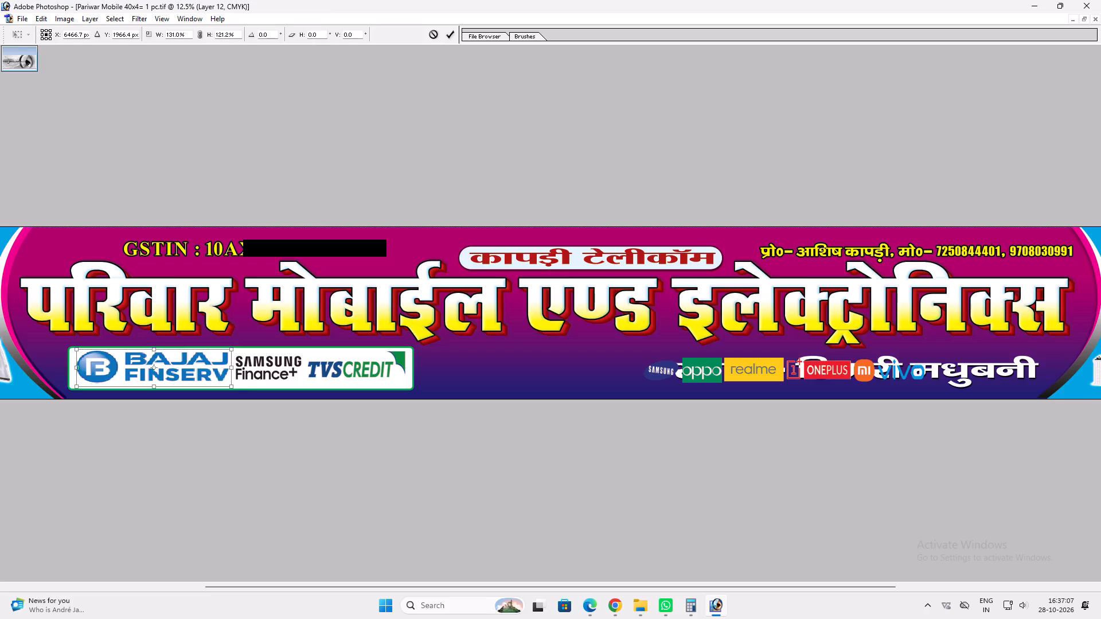
{"action": "key", "text": "shift+Return"}
{"action": "key", "text": "v"}
{"action": "key", "text": "ctrl+t"}
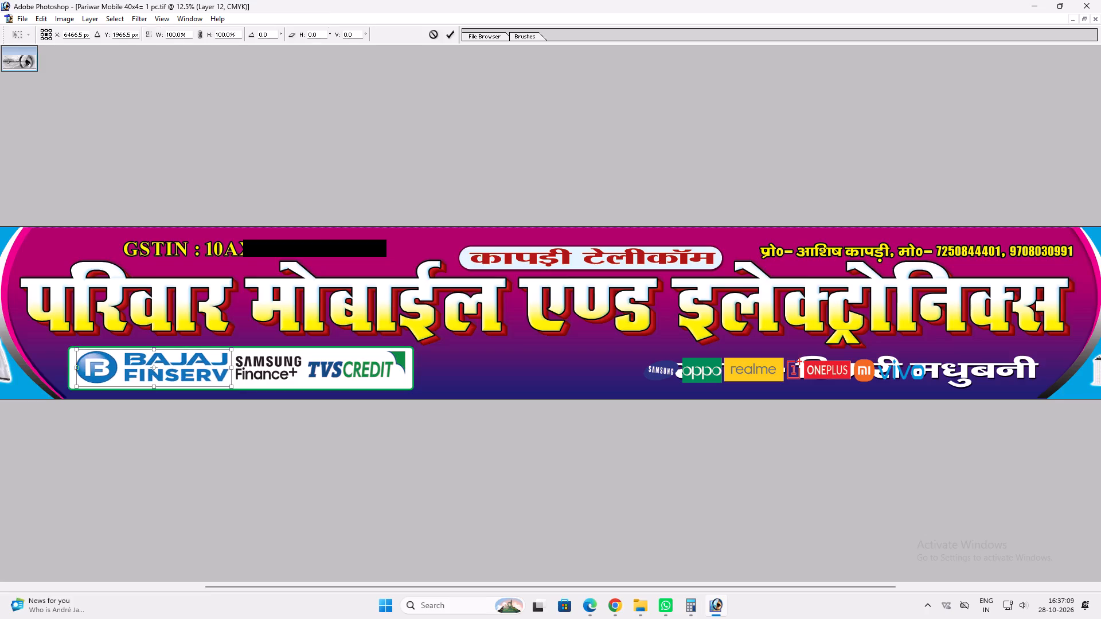
{"action": "left_click", "coordinate": [204, 387], "text": "shift"}
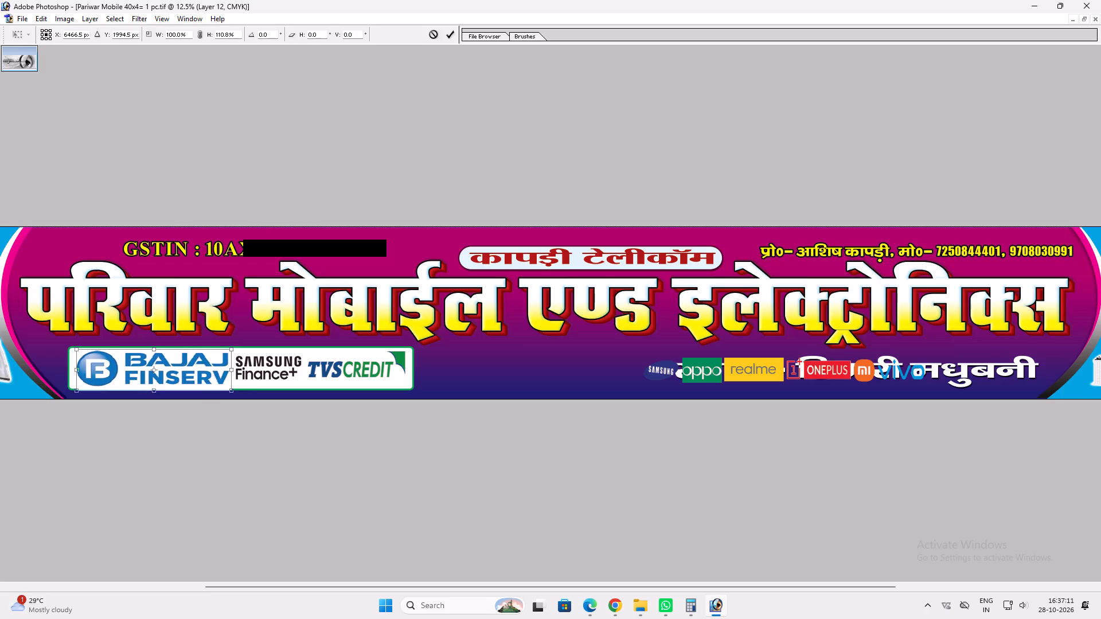
{"action": "key", "text": "shift+Return"}
Delete the Bajaj Finserv logo's white background with the Magic Wand, deselect, and nudge the logo up.
{"action": "key", "text": "w"}
{"action": "left_click", "coordinate": [198, 391]}
{"action": "left_click", "coordinate": [196, 390]}
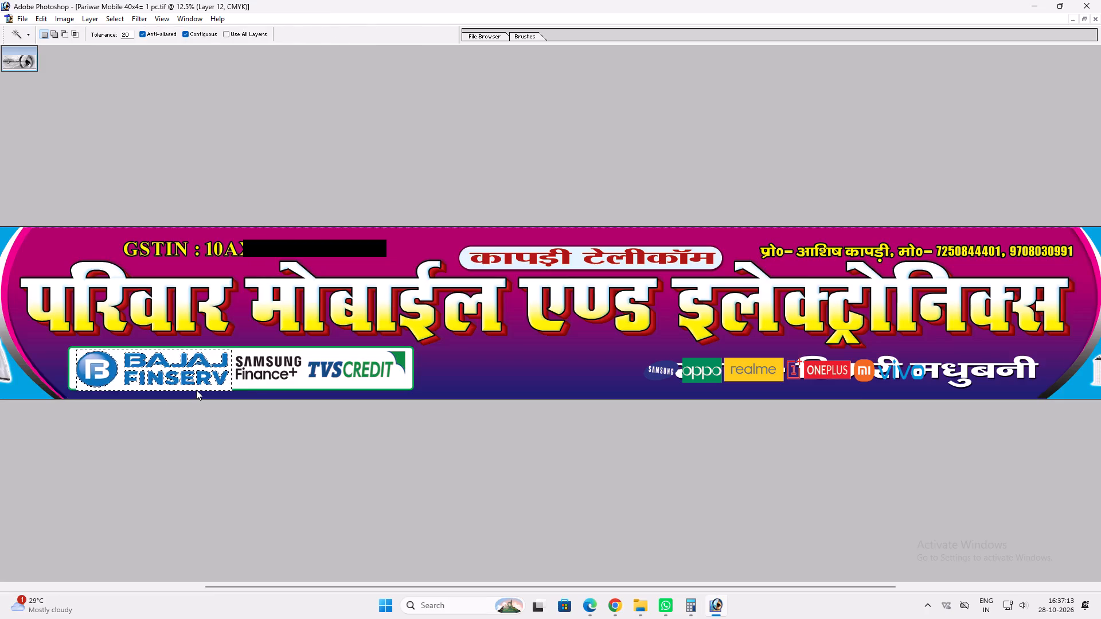
{"action": "key", "text": "Delete"}
{"action": "key", "text": "ctrl+d"}
{"action": "type", "text": "vv"}
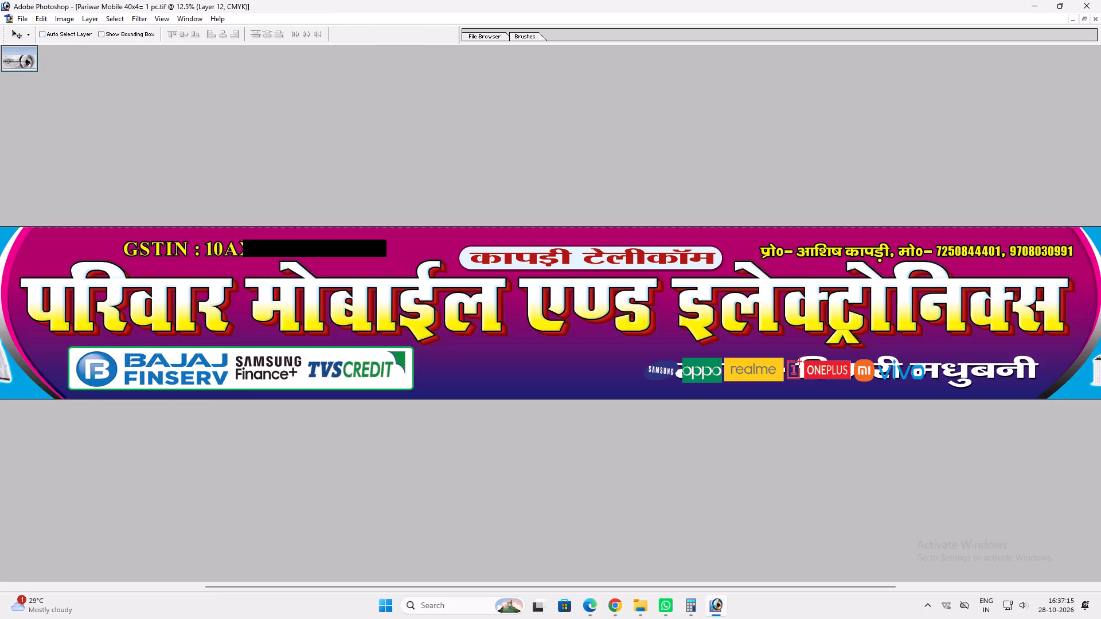
{"action": "key", "text": "Up"}
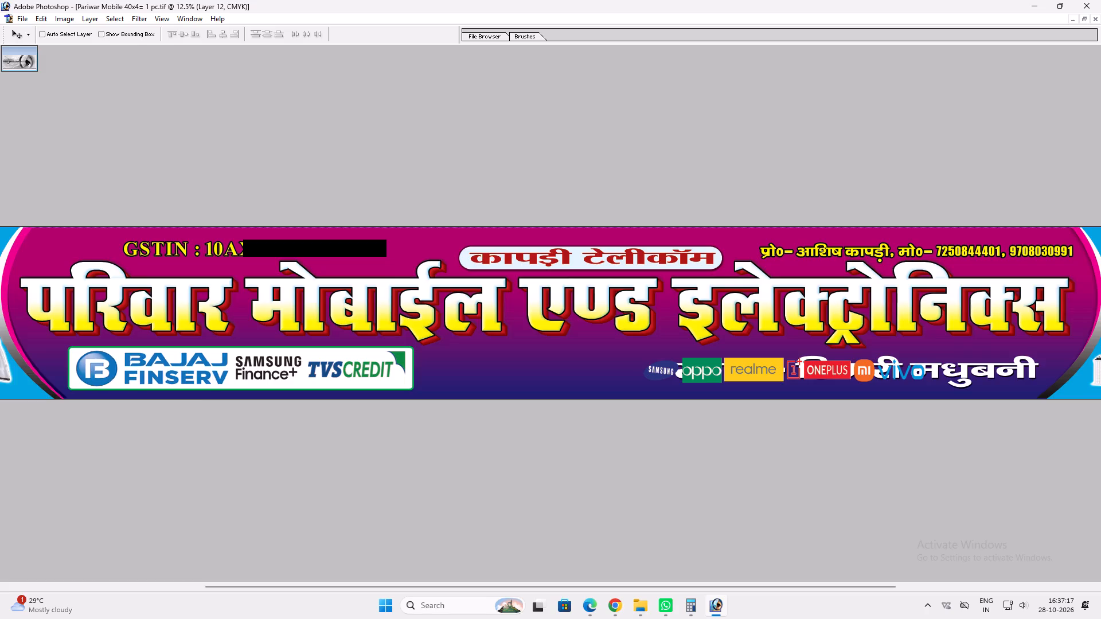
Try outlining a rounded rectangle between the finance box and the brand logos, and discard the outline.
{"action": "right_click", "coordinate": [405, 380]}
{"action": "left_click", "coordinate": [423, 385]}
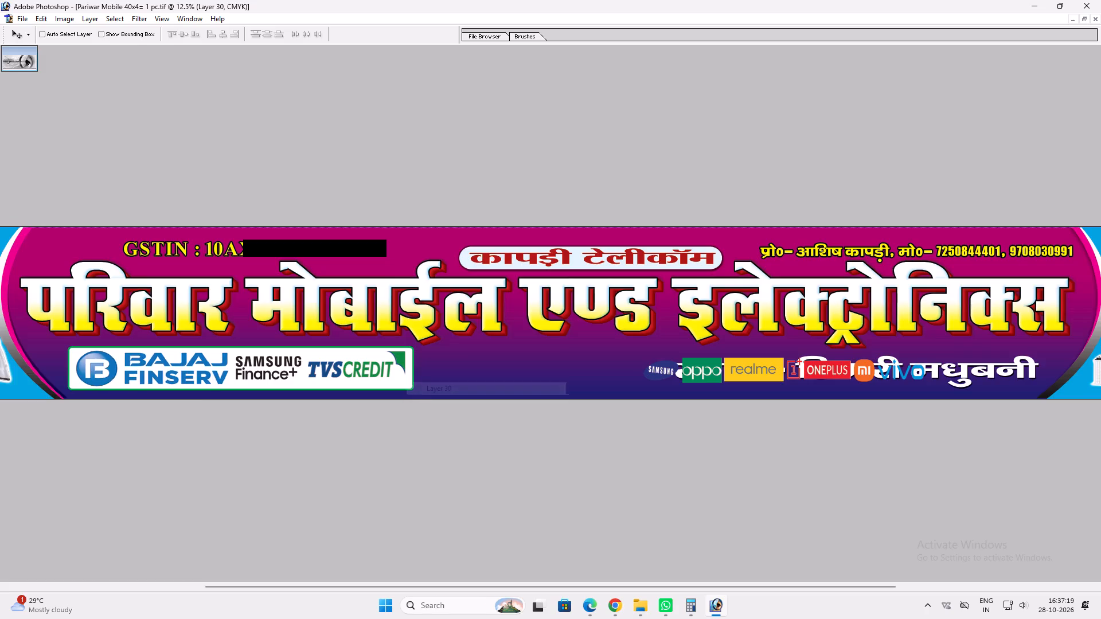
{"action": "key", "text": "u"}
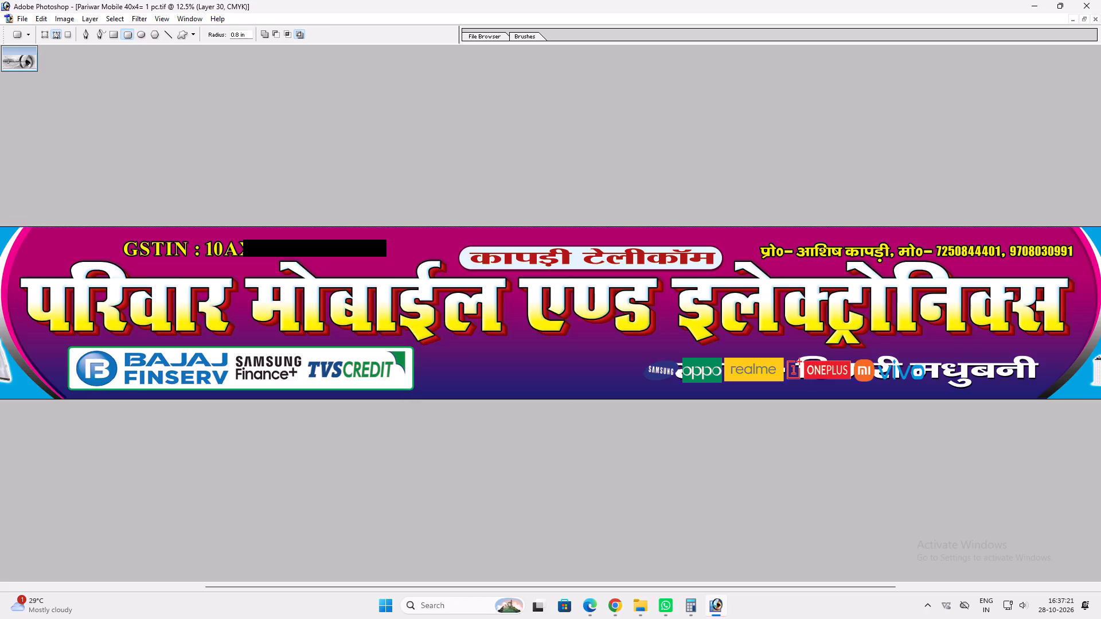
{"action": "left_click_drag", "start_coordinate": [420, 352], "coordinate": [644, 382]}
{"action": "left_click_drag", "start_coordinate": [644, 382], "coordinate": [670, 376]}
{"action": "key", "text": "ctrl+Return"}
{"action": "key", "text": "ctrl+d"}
Duplicate the white rounded box of the finance logos and place the copy near the opposite curved edge, behind the phone-brand logos.
{"action": "key", "text": "v"}
{"action": "right_click", "coordinate": [398, 382]}
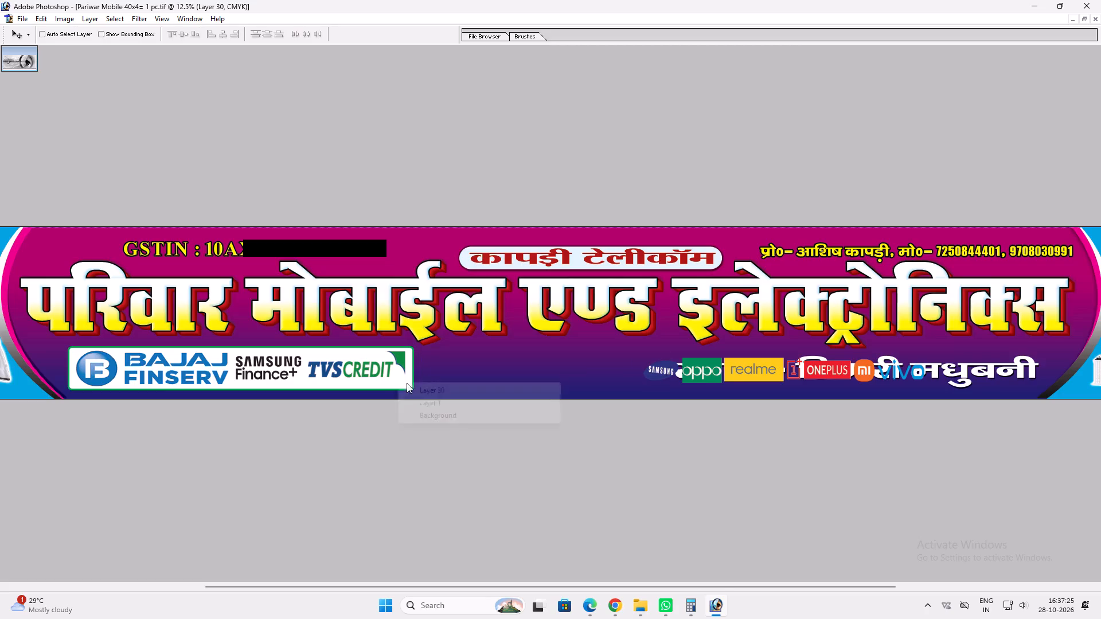
{"action": "left_click", "coordinate": [419, 391]}
{"action": "right_click", "coordinate": [401, 375], "text": "ctrl+shift"}
{"action": "left_click", "coordinate": [409, 377], "text": "ctrl+shift"}
{"action": "left_click_drag", "start_coordinate": [405, 372], "coordinate": [994, 358], "text": "alt+shift"}
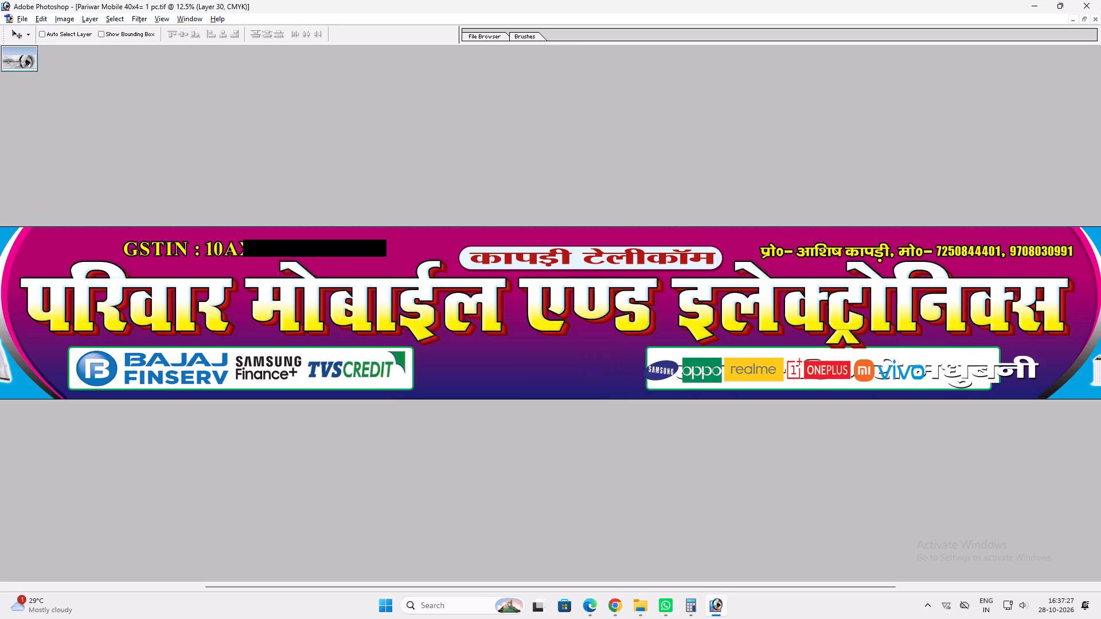
{"action": "left_click_drag", "start_coordinate": [994, 358], "coordinate": [1030, 361], "text": "alt+shift"}
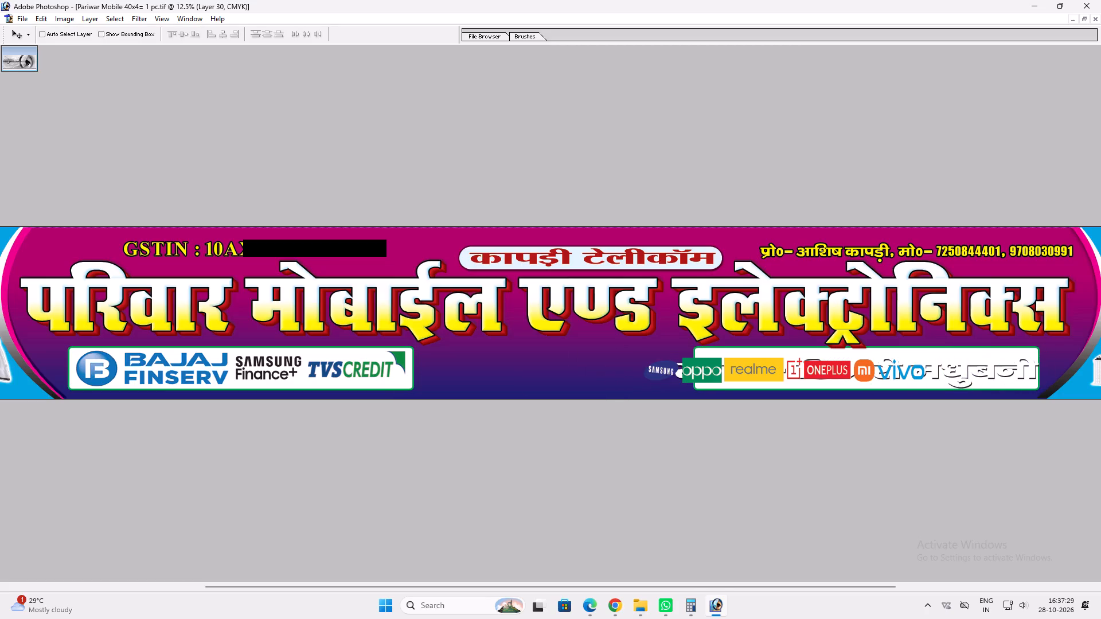
Move the स्थान– सिमरी मधुबनी line towards the gap between the two white boxes and narrow it to about 77.5% width.
{"action": "key", "text": "v"}
{"action": "left_click", "coordinate": [934, 369], "text": "ctrl"}
{"action": "left_click_drag", "start_coordinate": [934, 369], "coordinate": [589, 369]}
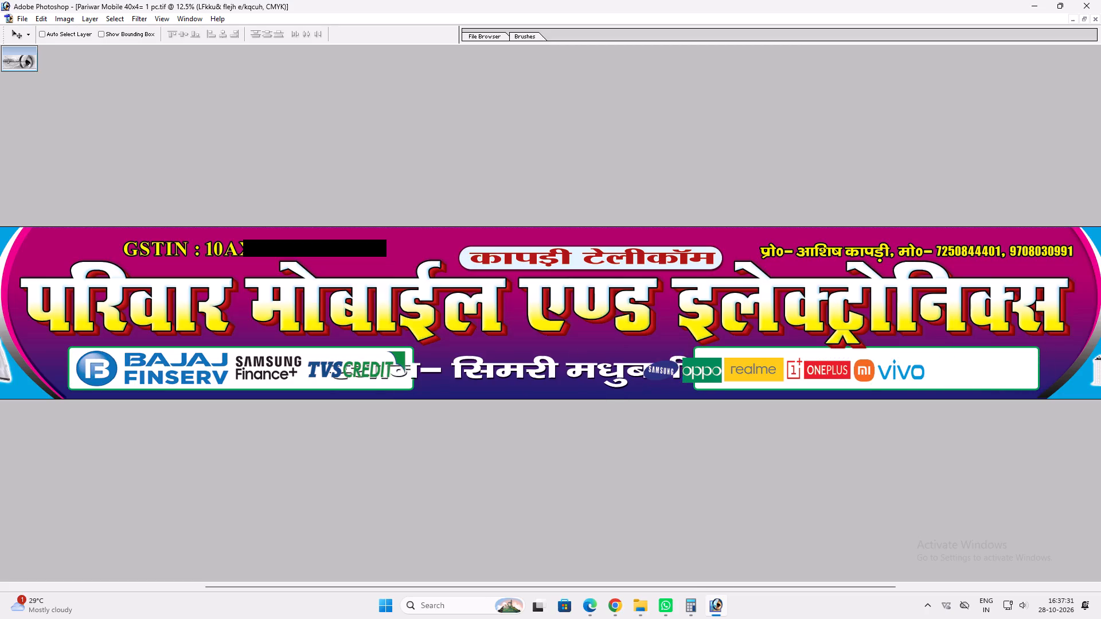
{"action": "left_click_drag", "start_coordinate": [589, 369], "coordinate": [578, 369]}
{"action": "key", "text": "ctrl+t"}
{"action": "left_click_drag", "start_coordinate": [685, 367], "coordinate": [643, 362], "text": "alt+shift"}
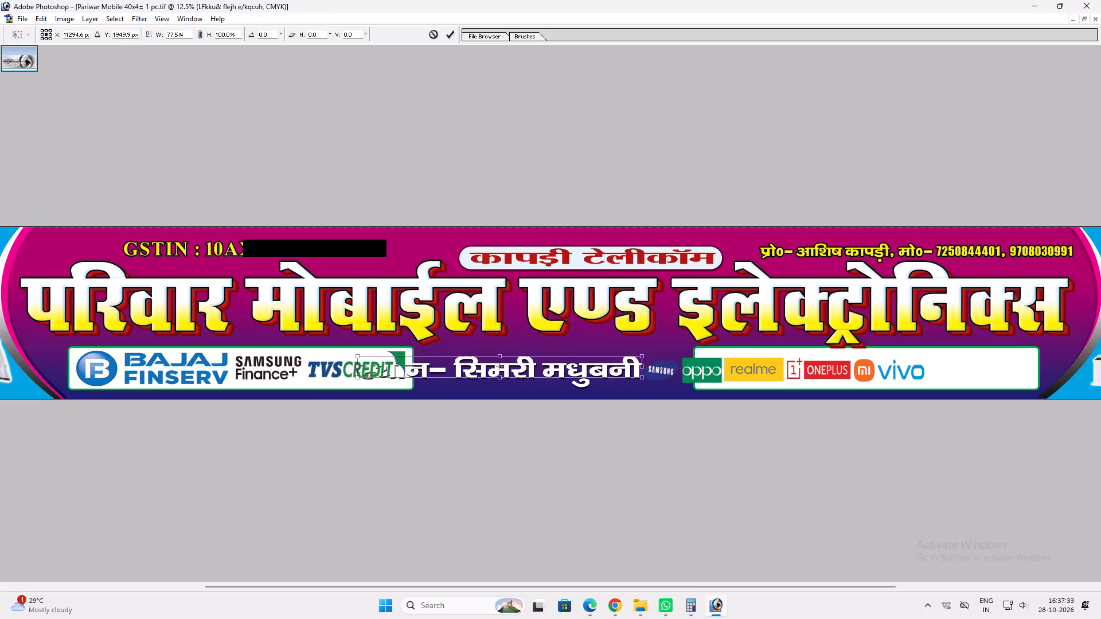
{"action": "key", "text": "Return"}
Narrow the स्थान– सिमरी मधुबनी line further until it clears the finance box, and centre it horizontally on the canvas.
{"action": "key", "text": "v"}
{"action": "left_click_drag", "start_coordinate": [560, 383], "coordinate": [591, 384], "text": "shift"}
{"action": "key", "text": "ctrl+t"}
{"action": "left_click_drag", "start_coordinate": [388, 355], "coordinate": [406, 357], "text": "shift"}
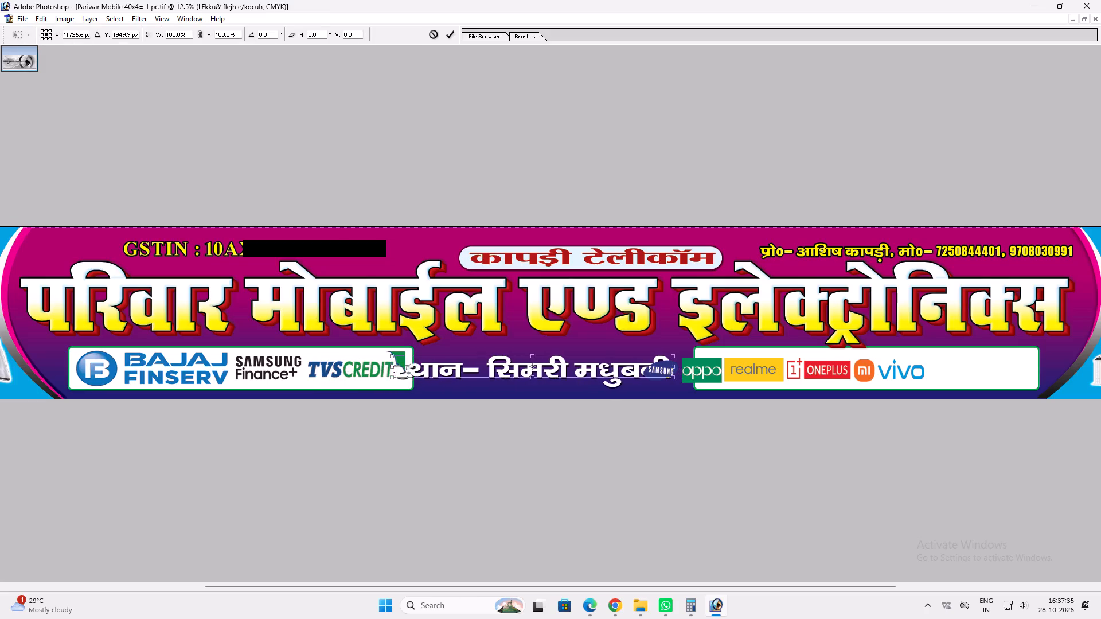
{"action": "left_click_drag", "start_coordinate": [406, 357], "coordinate": [423, 361], "text": "shift"}
{"action": "key", "text": "Return"}
{"action": "key", "text": "ctrl+a"}
{"action": "key", "text": "alt+l"}
{"action": "key", "text": "alt+i"}
{"action": "key", "text": "alt+h"}
{"action": "key", "text": "ctrl+d"}
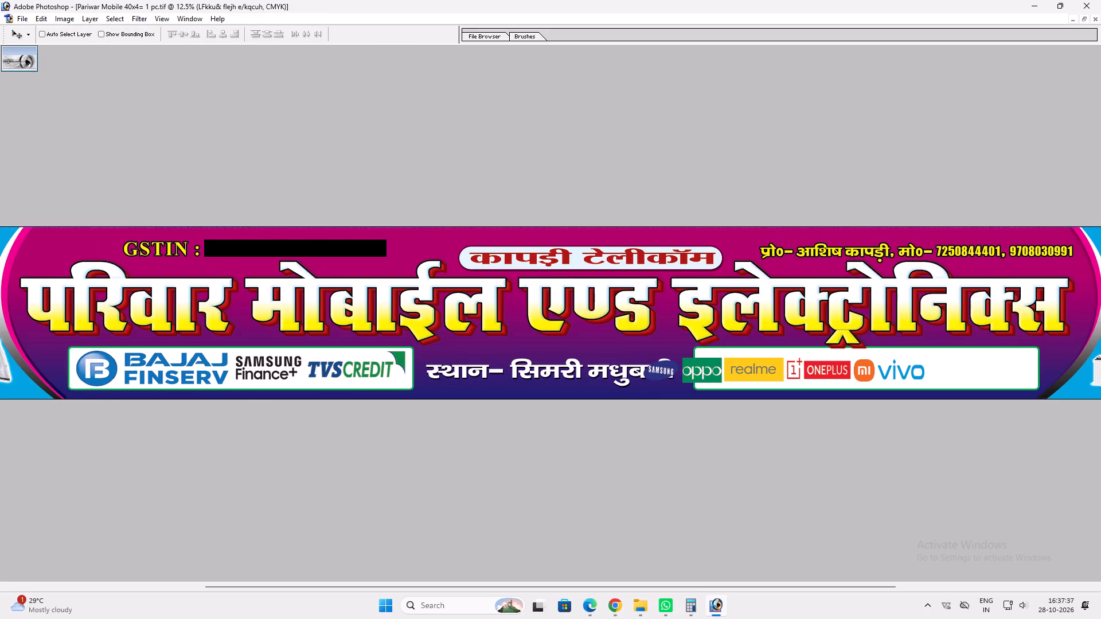
{"action": "type", "text": "vv"}
Lower the upper edge of the copied white box so it clears the large heading above it.
{"action": "key", "text": "ctrl+plus"}
{"action": "key", "text": "space"}
{"action": "key", "text": "space"}
{"action": "key", "text": "space"}
{"action": "key", "text": "space"}
{"action": "key", "text": "space"}
{"action": "key", "text": "space"}
{"action": "key", "text": "space"}
{"action": "key", "text": "space"}
{"action": "key", "text": "space"}
{"action": "key", "text": "space"}
{"action": "key", "text": "space"}
{"action": "key", "text": "space"}
{"action": "key", "text": "space"}
{"action": "key", "text": "space"}
{"action": "key", "text": "space"}
{"action": "key", "text": "space"}
{"action": "key", "text": "space"}
{"action": "key", "text": "space"}
{"action": "key", "text": "space"}
{"action": "key", "text": "space"}
{"action": "left_click_drag", "start_coordinate": [638, 373], "coordinate": [356, 284]}
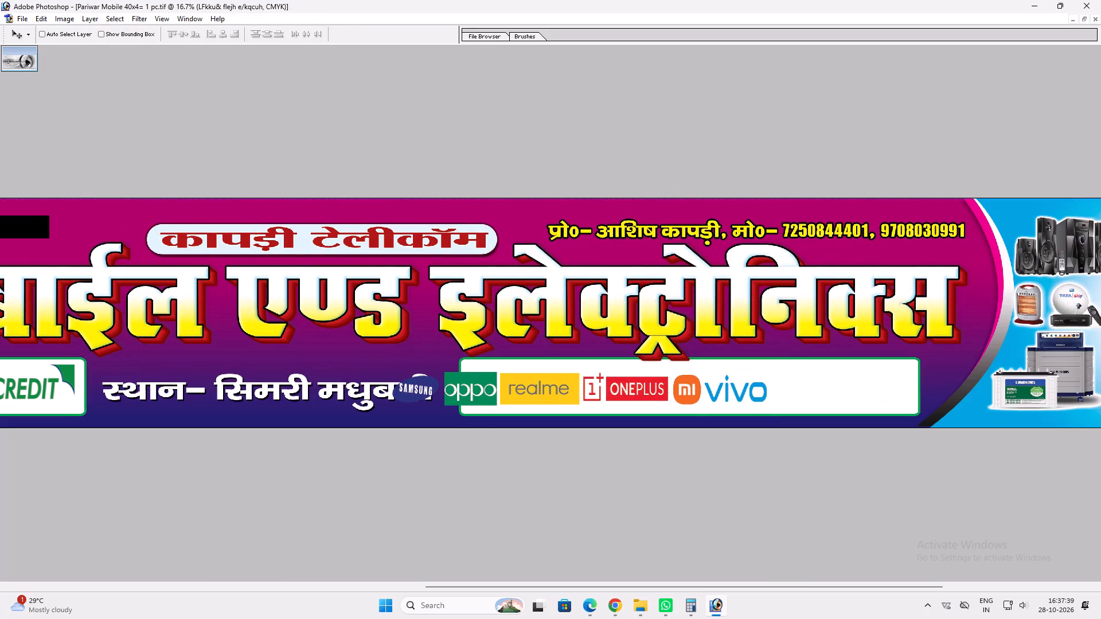
{"action": "left_click", "coordinate": [837, 385], "text": "ctrl"}
{"action": "key", "text": "ctrl+t"}
{"action": "left_click_drag", "start_coordinate": [826, 361], "coordinate": [822, 369], "text": "shift"}
{"action": "key", "text": "shift+Return"}
{"action": "key", "text": "v"}
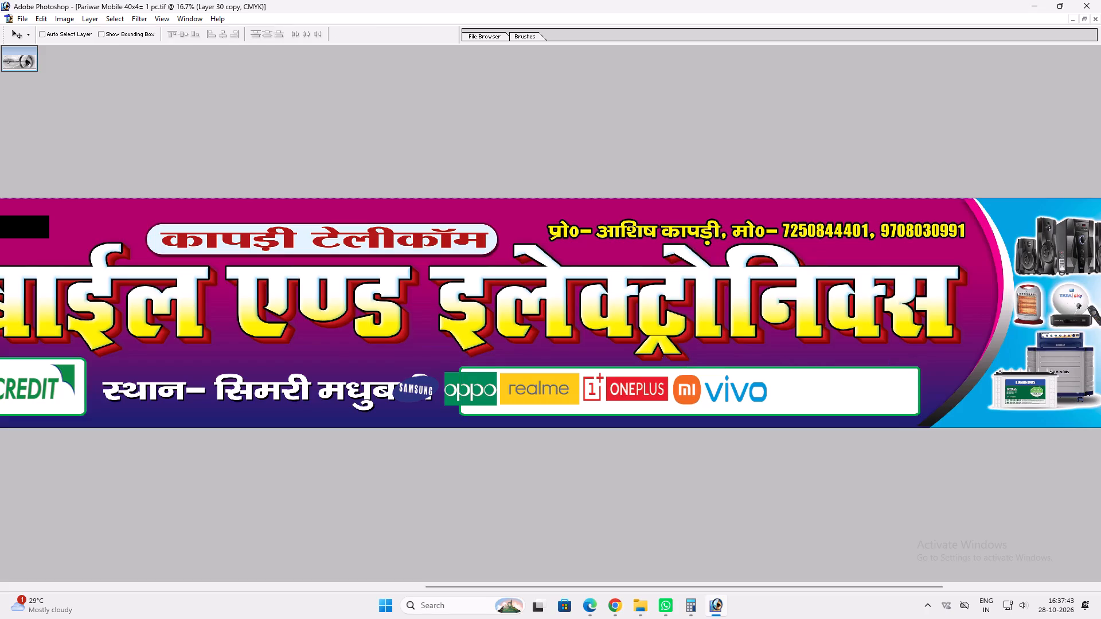
Move the Samsung-to-Vivo brand logo row sideways into the copied white box.
{"action": "left_click", "coordinate": [743, 391], "text": "ctrl"}
{"action": "left_click_drag", "start_coordinate": [743, 391], "coordinate": [874, 388]}
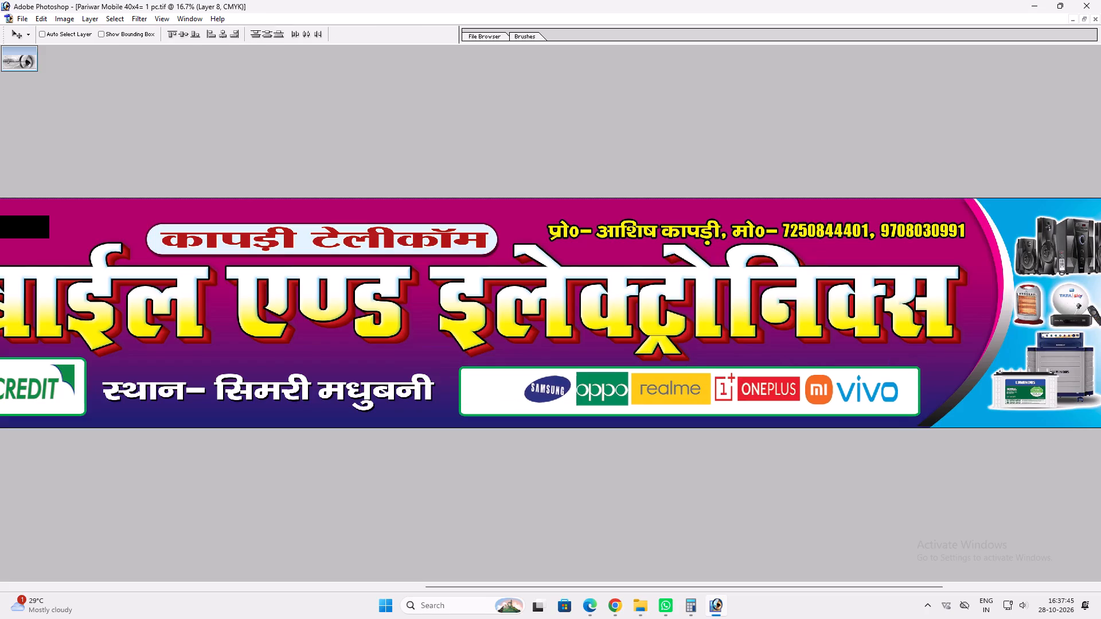
{"action": "left_click_drag", "start_coordinate": [874, 388], "coordinate": [881, 389]}
Widen the brand logo row to fill the white box, and nudge it slightly down and towards the location line.
{"action": "key", "text": "ctrl+t"}
{"action": "left_click_drag", "start_coordinate": [531, 388], "coordinate": [493, 389], "text": "shift"}
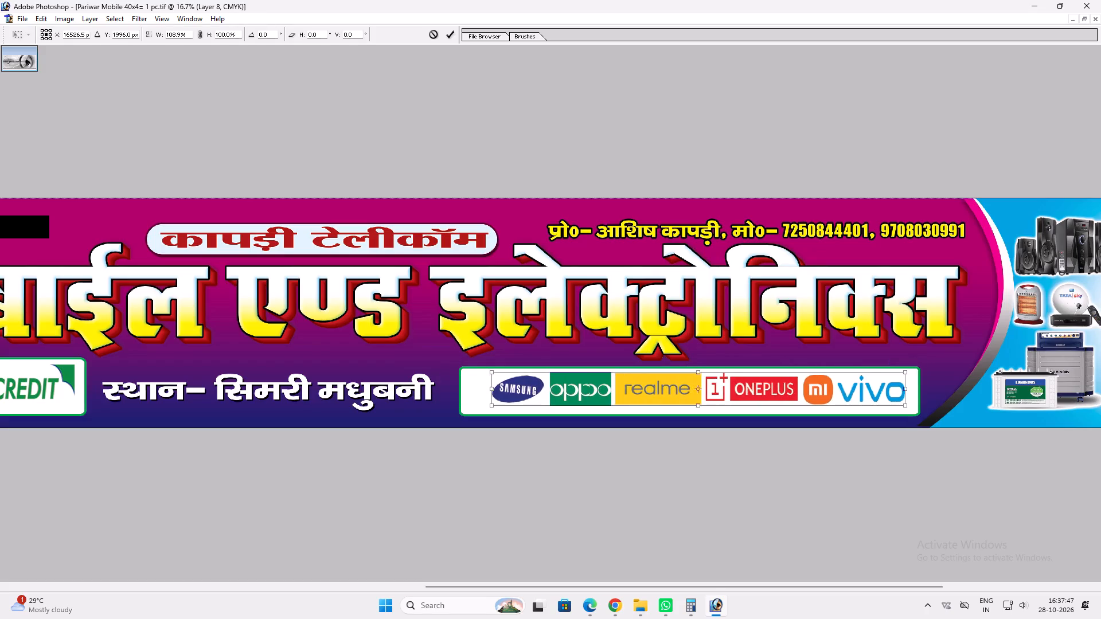
{"action": "left_click_drag", "start_coordinate": [493, 389], "coordinate": [473, 391], "text": "shift"}
{"action": "key", "text": "shift+Return"}
{"action": "key", "text": "v"}
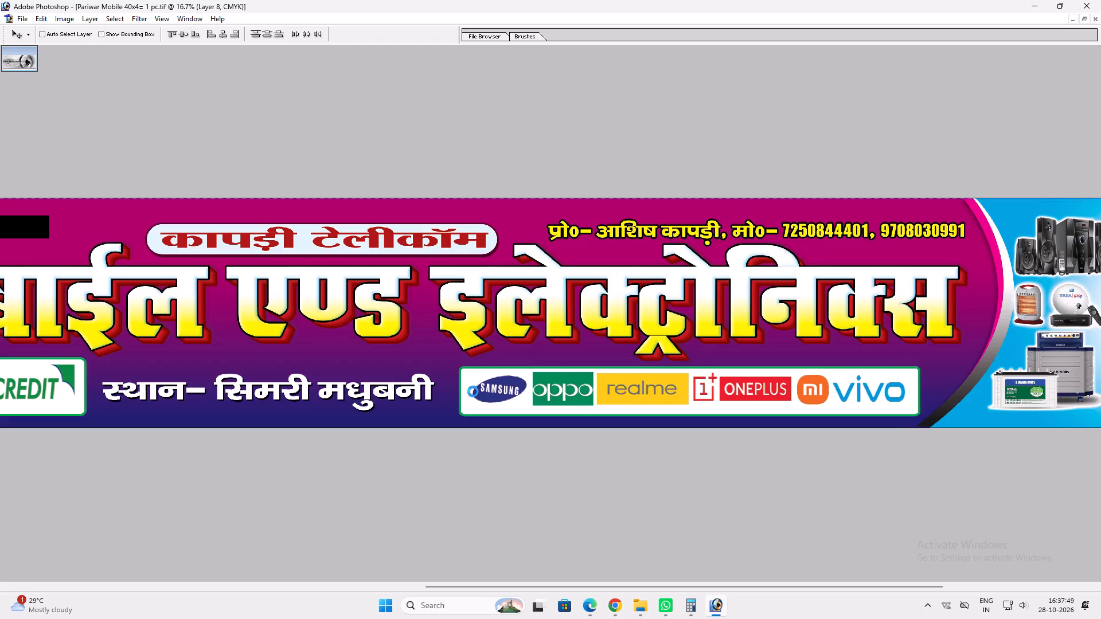
{"action": "key", "text": "Down"}
{"action": "key", "text": "Down"}
{"action": "key", "text": "Left"}
{"action": "key", "text": "Left"}
{"action": "key", "text": "Left"}
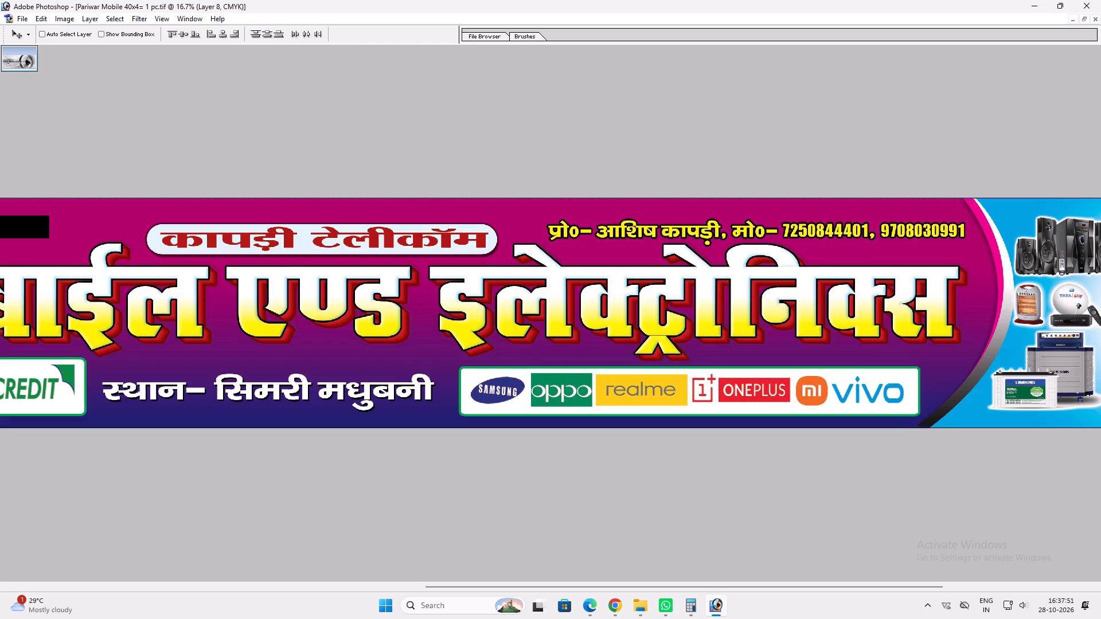
Nudge the brand logo row slightly towards the location line and widen it a little on the vivo side to fill the white box.
{"action": "key", "text": "Left"}
{"action": "key", "text": "Left"}
{"action": "key", "text": "ctrl+t"}
{"action": "left_click_drag", "start_coordinate": [905, 391], "coordinate": [917, 391], "text": "shift"}
{"action": "key", "text": "shift+Return"}
{"action": "type", "text": "vv"}
{"action": "key", "text": "space"}
{"action": "key", "text": "space"}
{"action": "key", "text": "space"}
{"action": "key", "text": "space"}
{"action": "key", "text": "space"}
{"action": "key", "text": "space"}
{"action": "key", "text": "space"}
{"action": "right_click", "coordinate": [745, 377]}
{"action": "left_click_drag", "start_coordinate": [768, 383], "coordinate": [775, 386]}
{"action": "key", "text": "v"}
{"action": "key", "text": "v"}
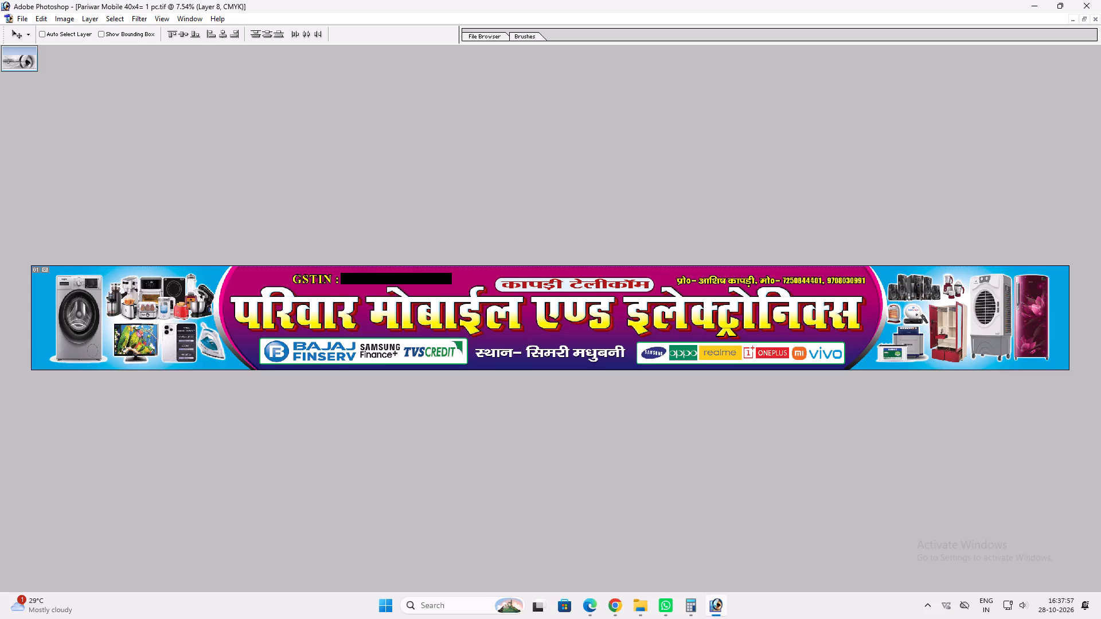
Insert a comma after सिमरी in the location line so it reads स्थान– सिमरी, मधुबनी.
{"action": "key", "text": "t"}
{"action": "left_click", "coordinate": [571, 358]}
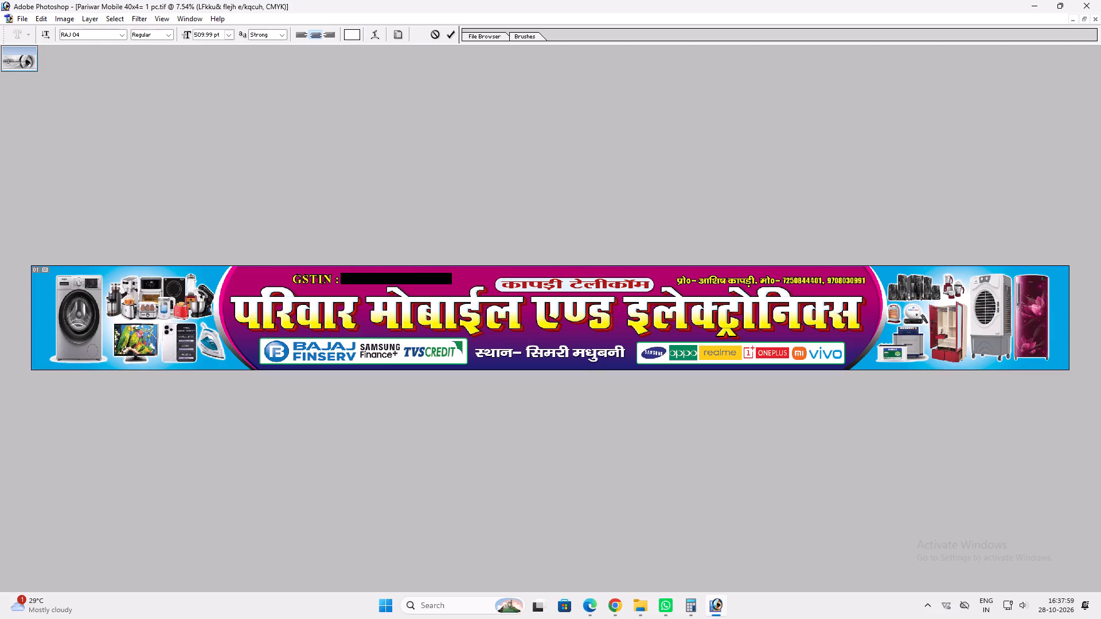
{"action": "key", "text": "BackSpace"}
{"action": "type", "text": "]"}
{"action": "key", "text": "space"}
{"action": "key", "text": "Return"}
{"action": "type", "text": "vv"}
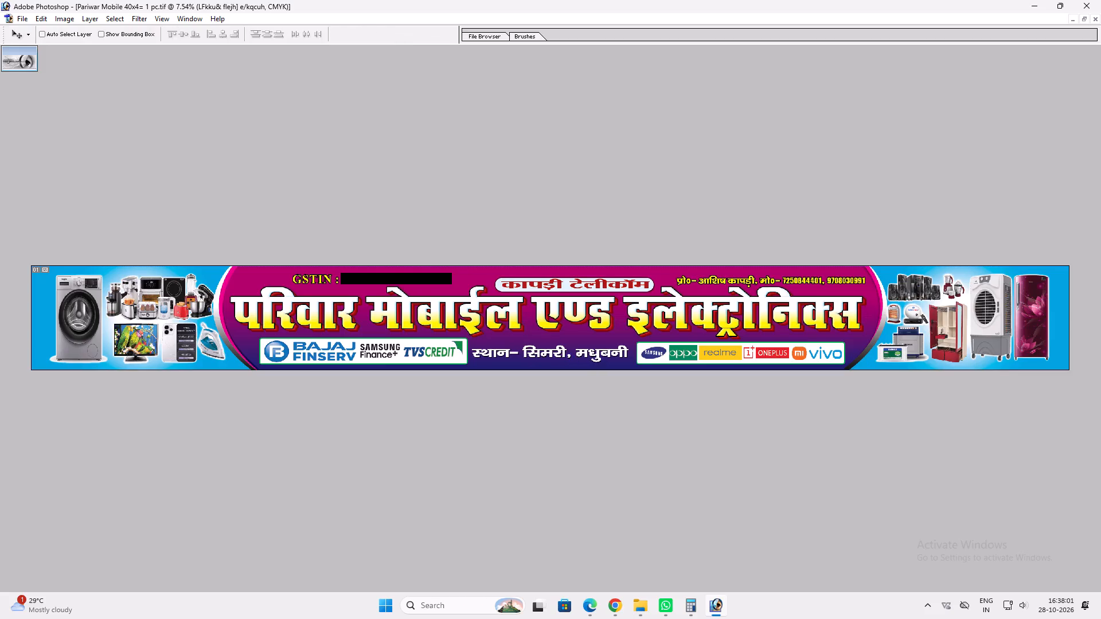
Nudge the location line slightly towards the brand logo box to even the gaps between the two white boxes.
{"action": "key", "text": "ctrl+t"}
{"action": "left_click", "coordinate": [578, 356], "text": "shift"}
{"action": "key", "text": "Return"}
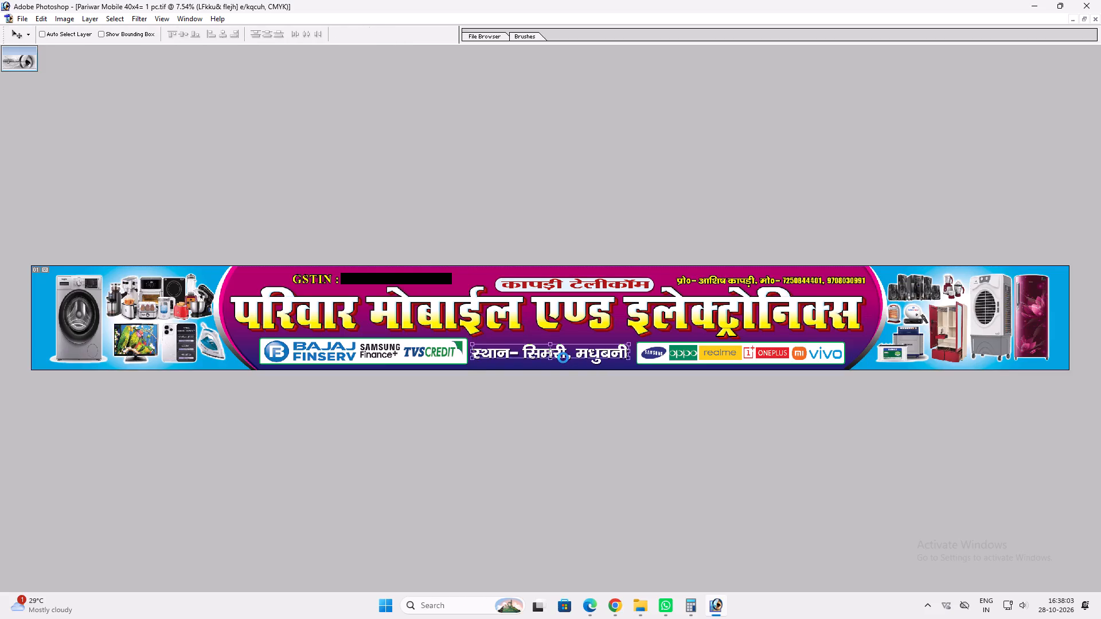
{"action": "key", "text": "v"}
{"action": "key", "text": "Right"}
{"action": "key", "text": "Right"}
{"action": "key", "text": "v"}
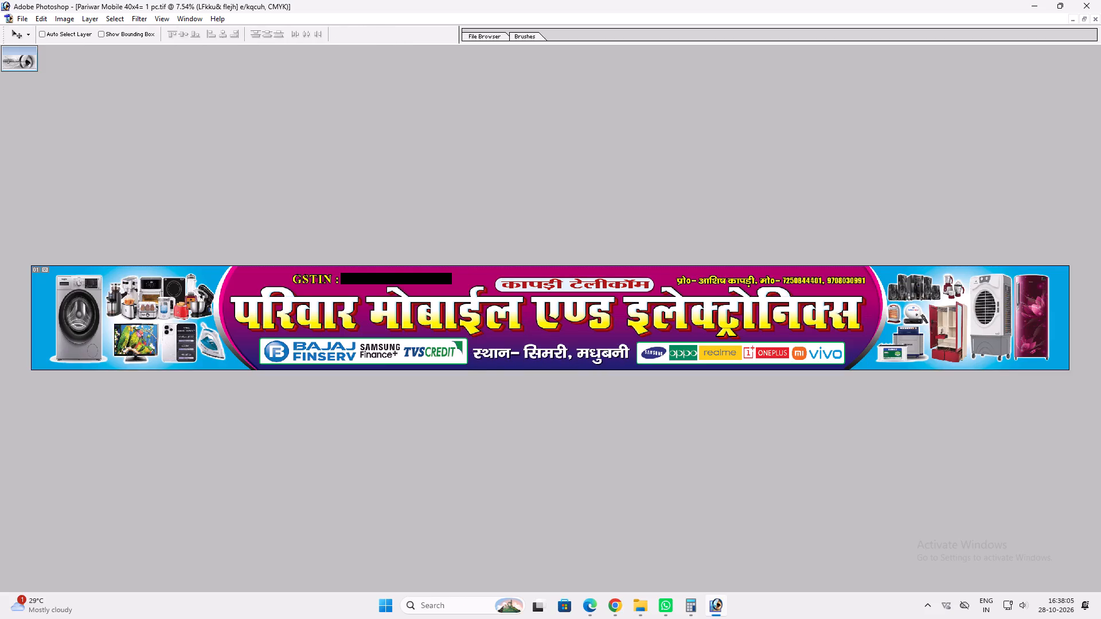
Capture a screenshot of the entire 40x4 banner, cropped to its outer edges.
{"action": "key", "text": "Print"}
{"action": "left_click_drag", "start_coordinate": [30, 265], "coordinate": [1071, 366]}
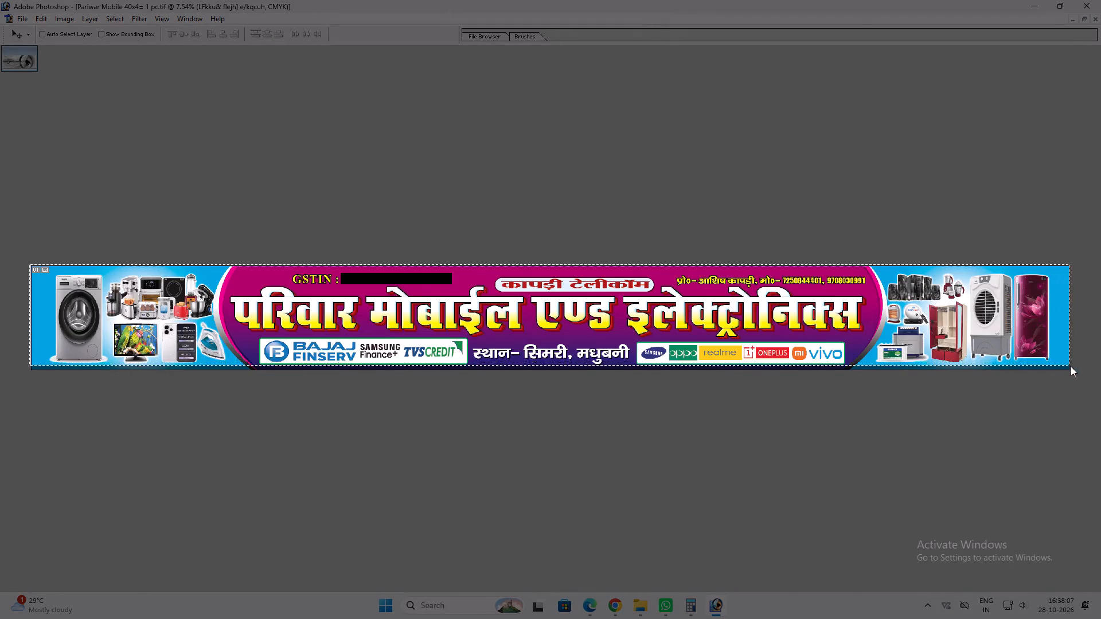
{"action": "left_click_drag", "start_coordinate": [1071, 366], "coordinate": [1071, 370]}
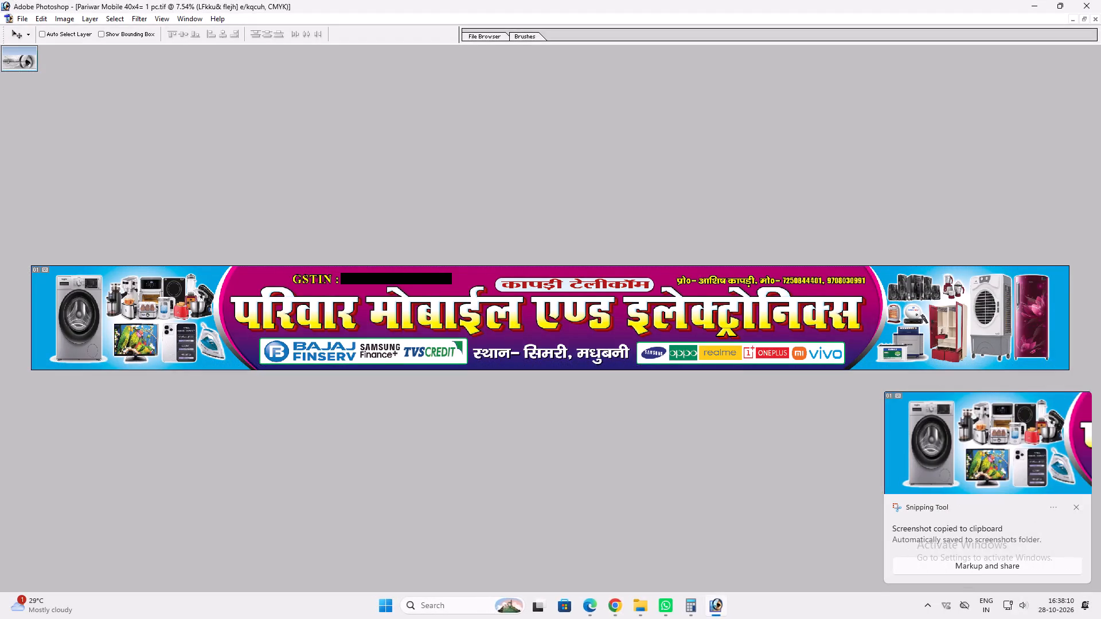